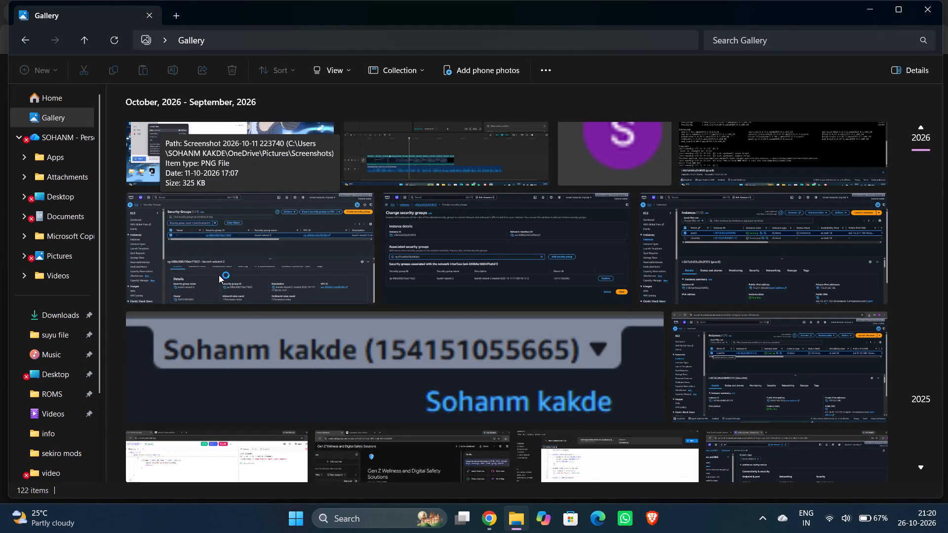
# View the October AWS EC2 screenshots in the Gallery, examining the Change security groups page and the LinuxVm instance details.
pyautogui.scroll(3, 219, 275)
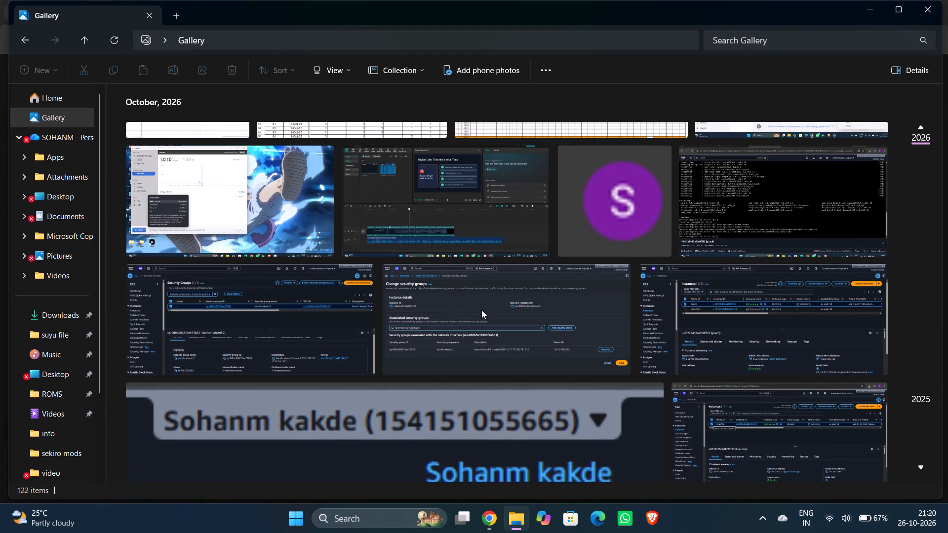
pyautogui.click(500, 316)
pyautogui.click(485, 319)
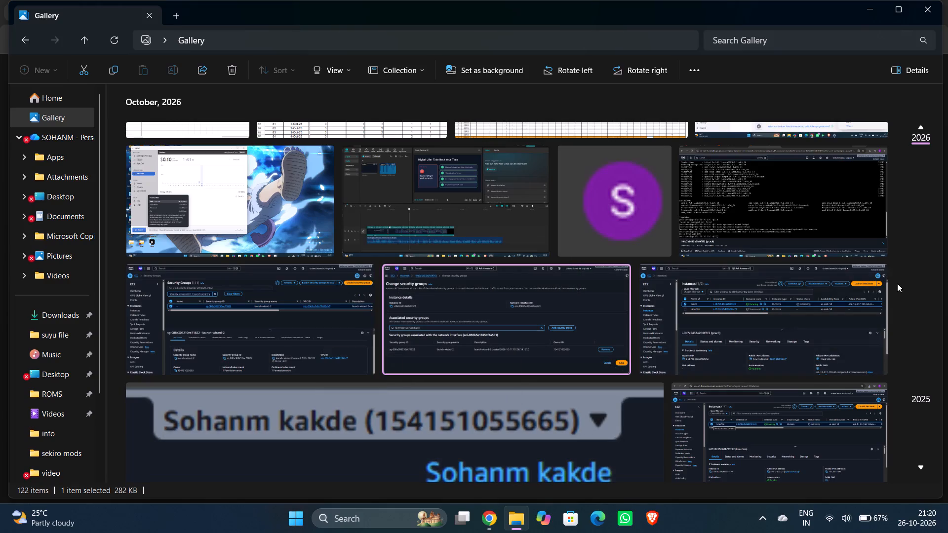
pyautogui.scroll(-1, 737, 339)
pyautogui.doubleClick(432, 301)
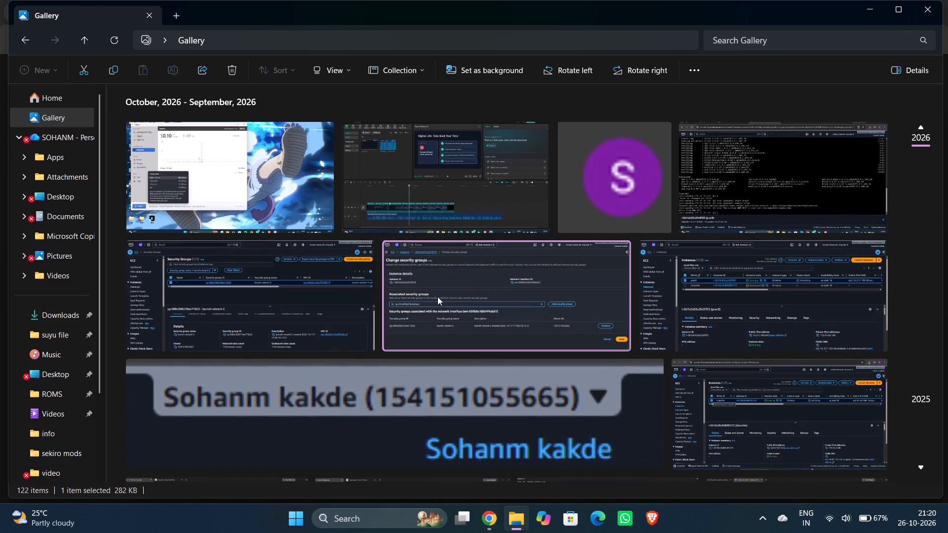
pyautogui.scroll(2, 284, 294)
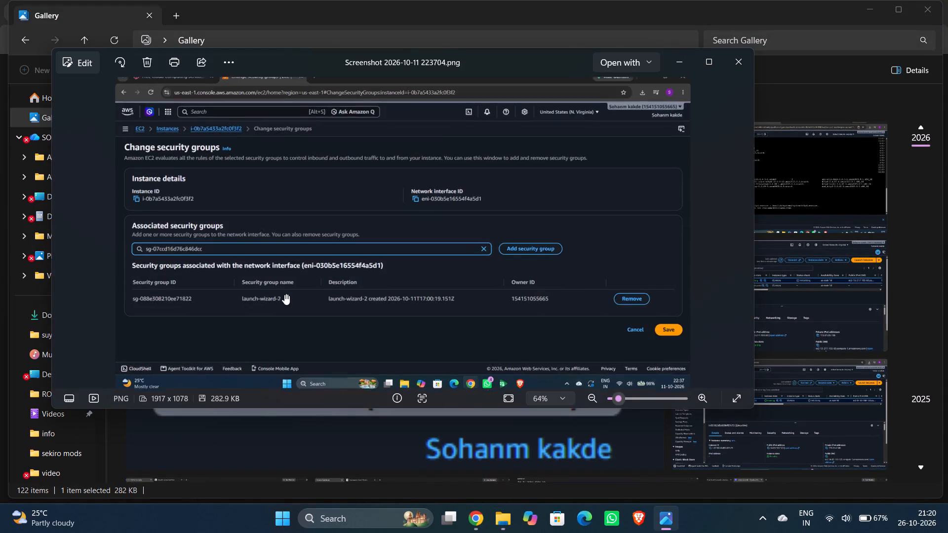
pyautogui.scroll(-2, 284, 294)
pyautogui.click(741, 55)
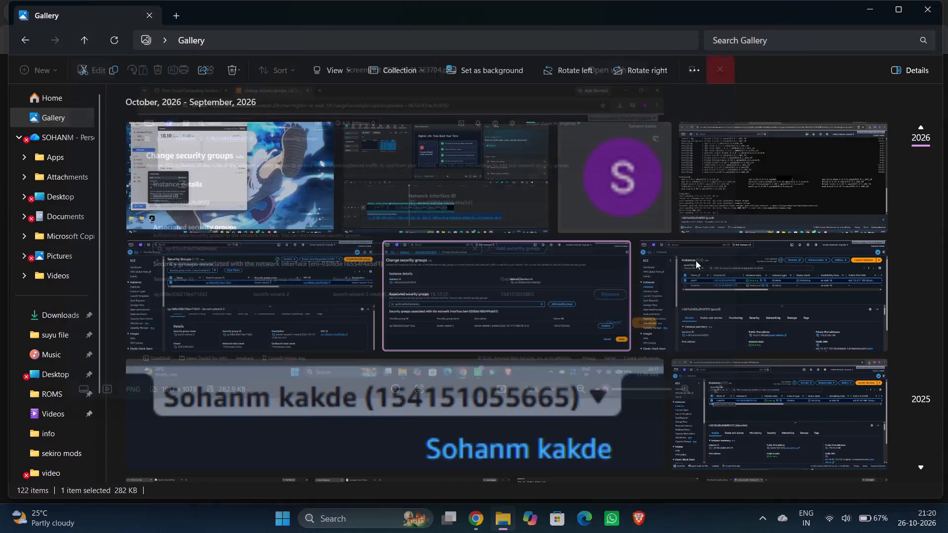
pyautogui.doubleClick(711, 430)
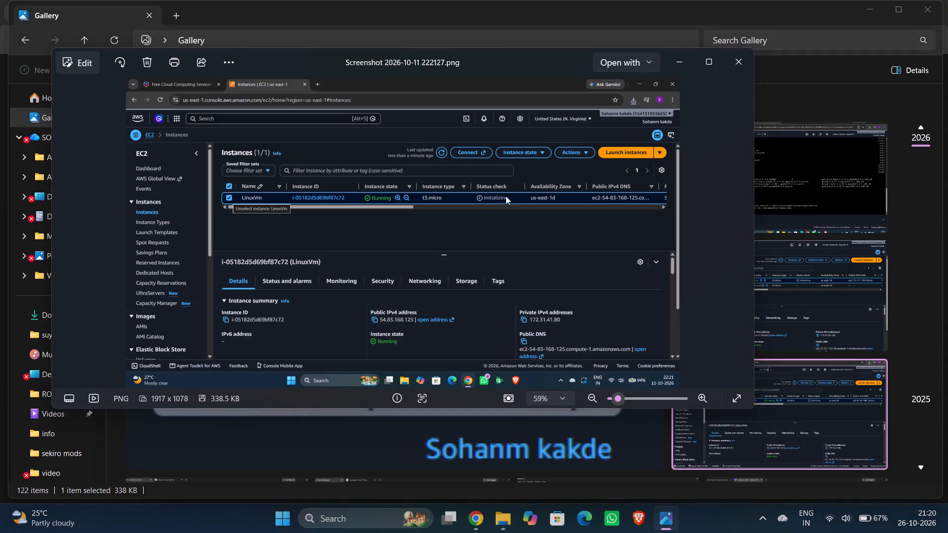
pyautogui.click(740, 70)
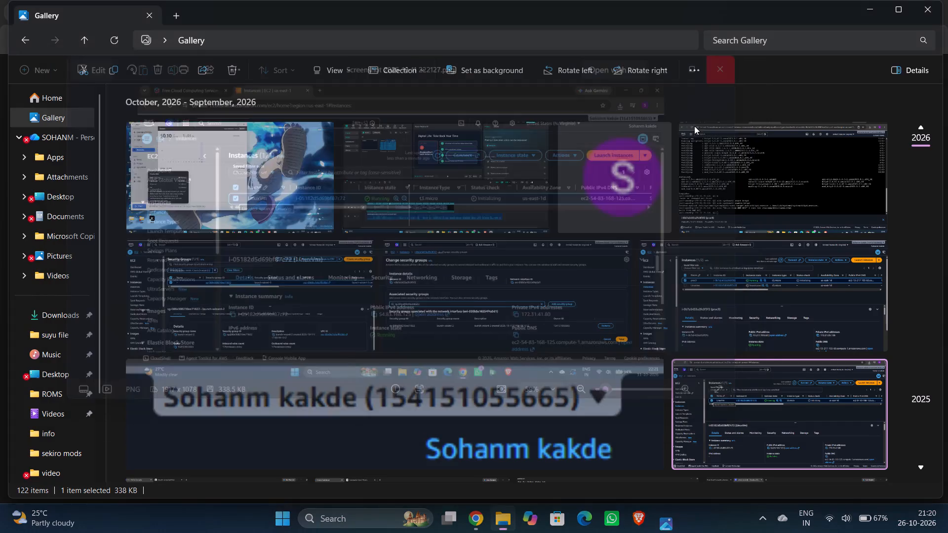
# View the September screenshot of the online-store-db database in Aurora and RDS, examining its summary and connectivity settings.
pyautogui.scroll(-12, 588, 402)
pyautogui.scroll(-1, 283, 393)
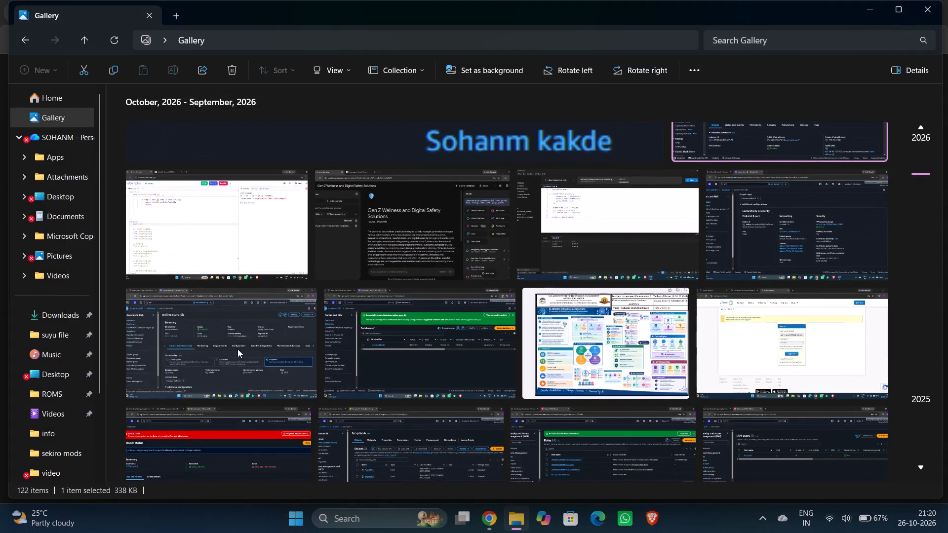
pyautogui.click(237, 349)
pyautogui.doubleClick(237, 349)
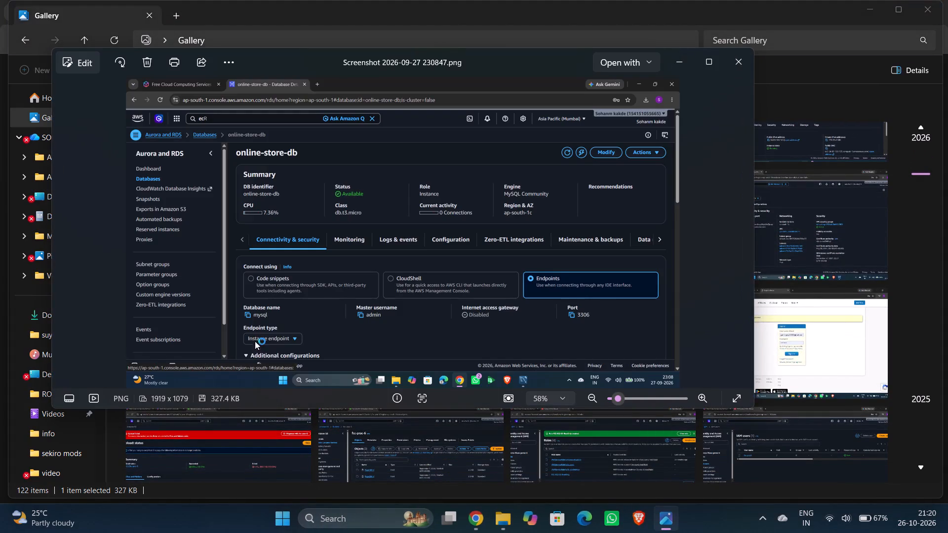
pyautogui.scroll(1, 336, 283)
pyautogui.click(726, 64)
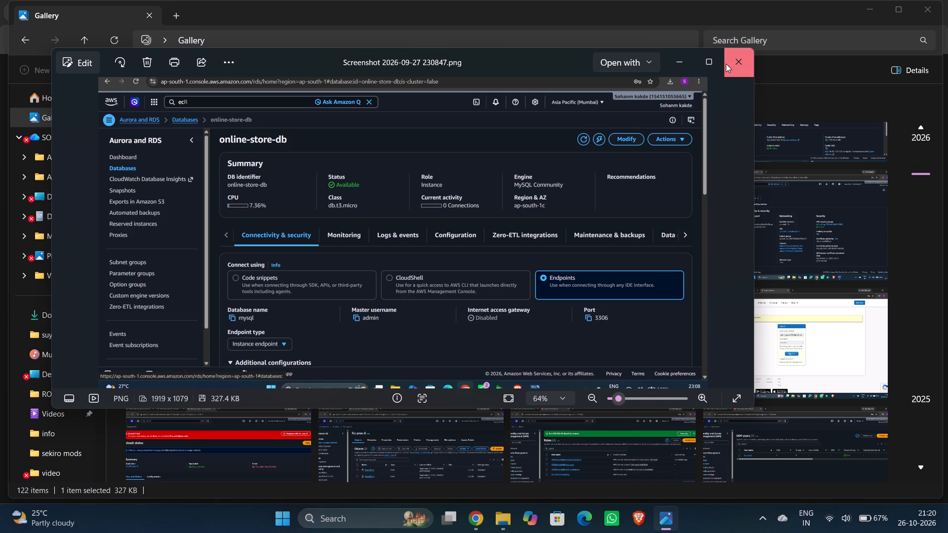
# View the two August 30 screenshots of the fcc-prac-5 S3 bucket, examining its objects list and static website hosting settings.
pyautogui.scroll(-5, 133, 428)
pyautogui.scroll(-17, 345, 393)
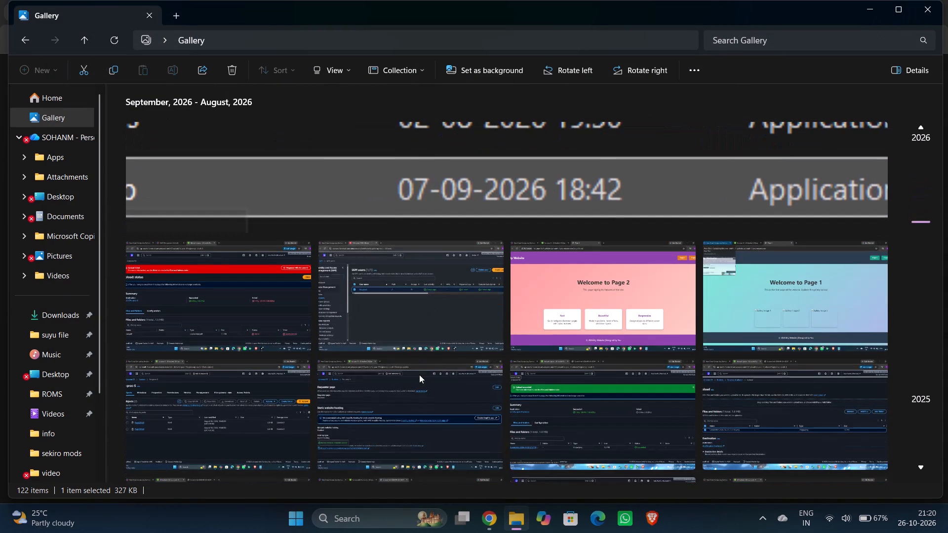
pyautogui.scroll(-4, 382, 369)
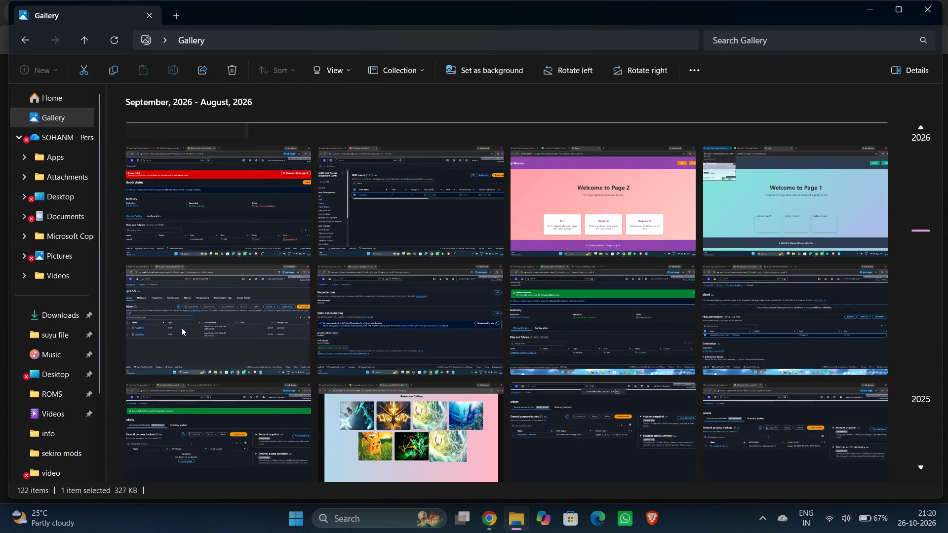
pyautogui.click(264, 304)
pyautogui.doubleClick(264, 304)
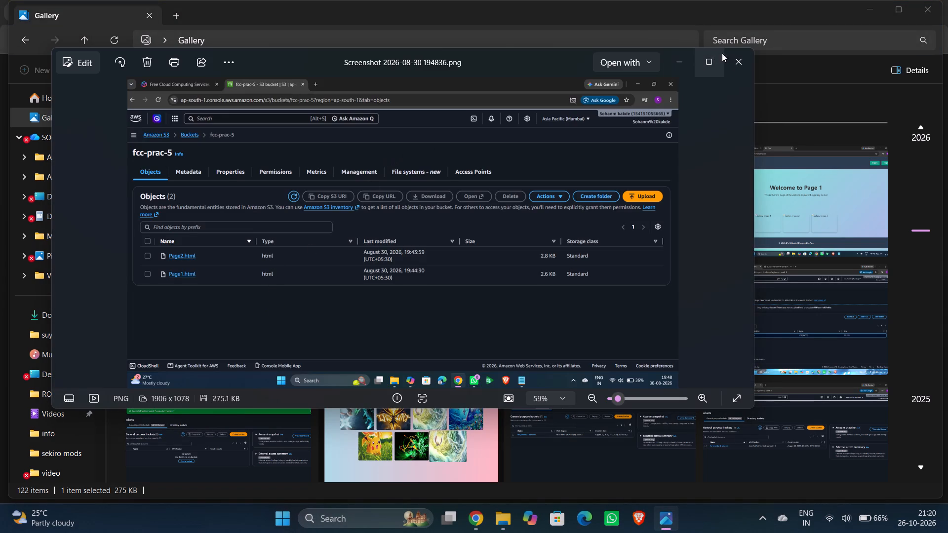
pyautogui.click(734, 60)
pyautogui.click(581, 431)
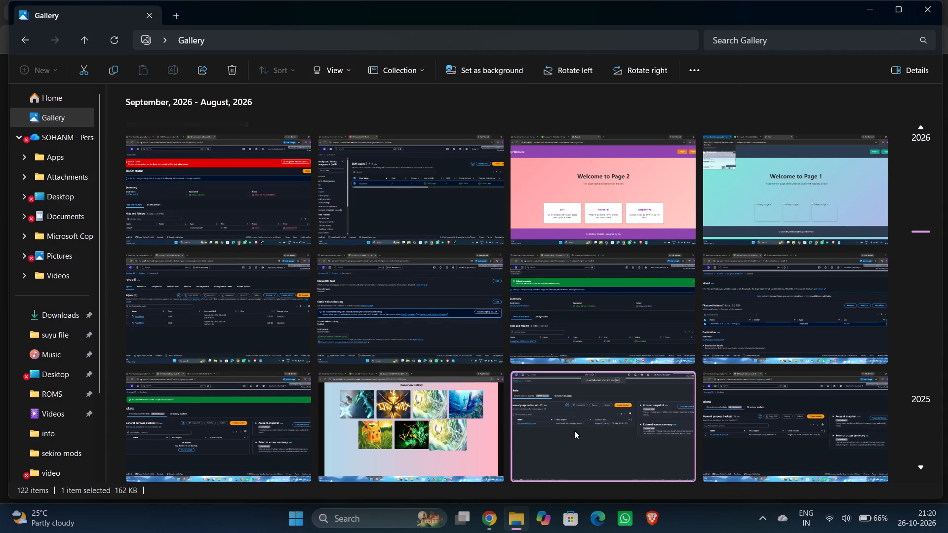
pyautogui.doubleClick(415, 324)
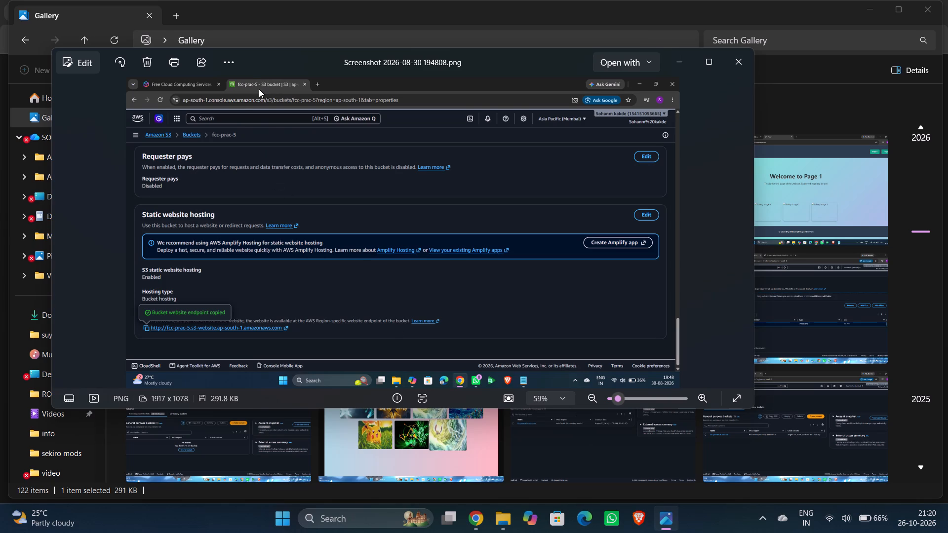
pyautogui.click(732, 61)
# View the August 23 S3 upload screenshots, examining the upload result and upload form, and open the green-banner buckets page screenshot.
pyautogui.doubleClick(581, 291)
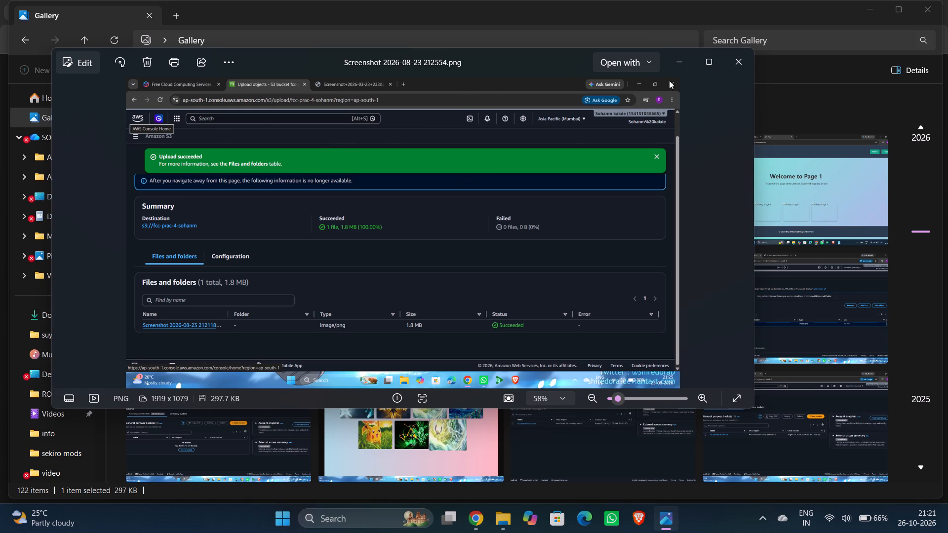
pyautogui.click(738, 62)
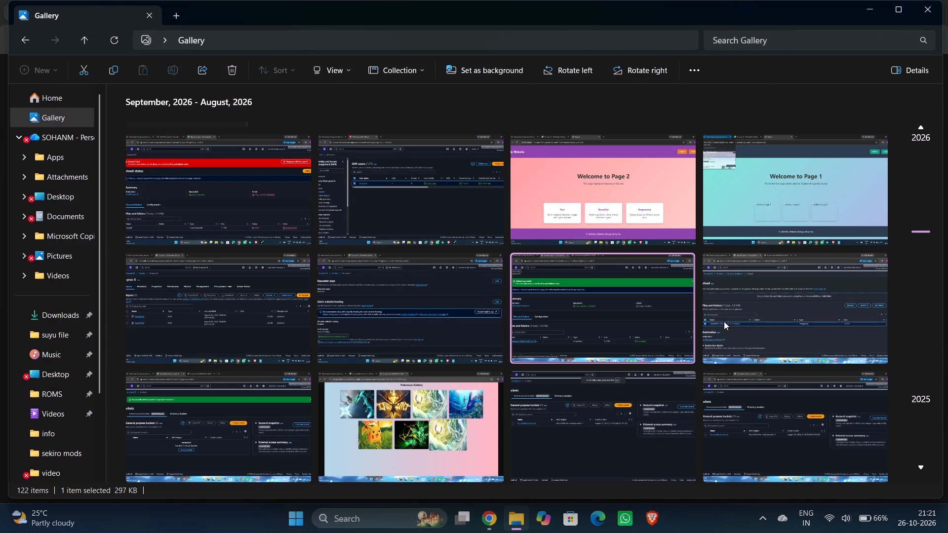
pyautogui.click(721, 326)
pyautogui.doubleClick(721, 326)
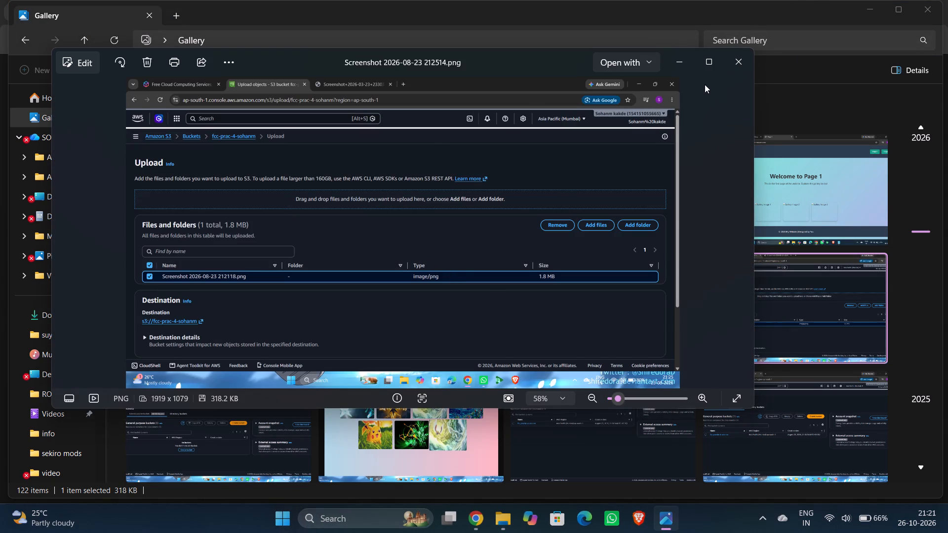
pyautogui.click(736, 61)
pyautogui.doubleClick(165, 433)
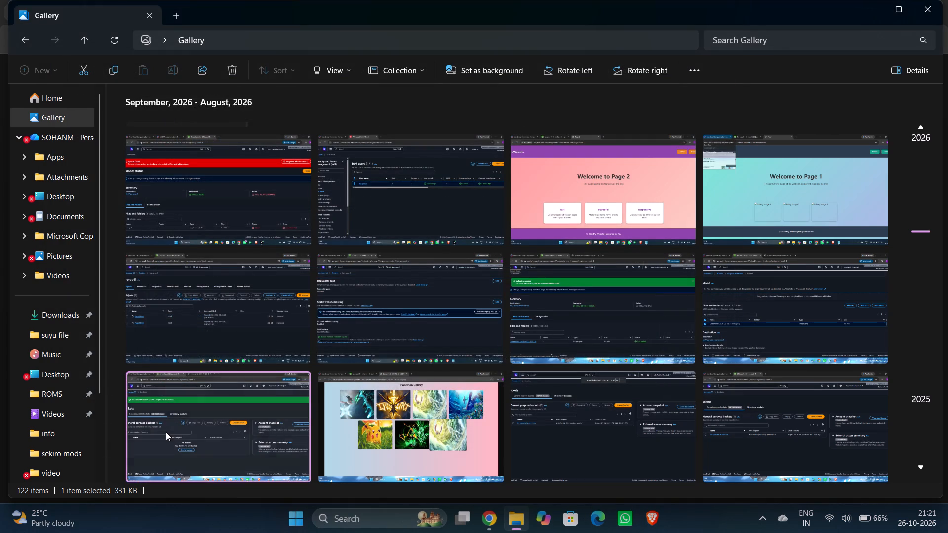
# Open Screenshot 2026-08-23 212351.png, showing the S3 buckets page with the green deletion banner, and copy the image.
pyautogui.doubleClick(167, 432)
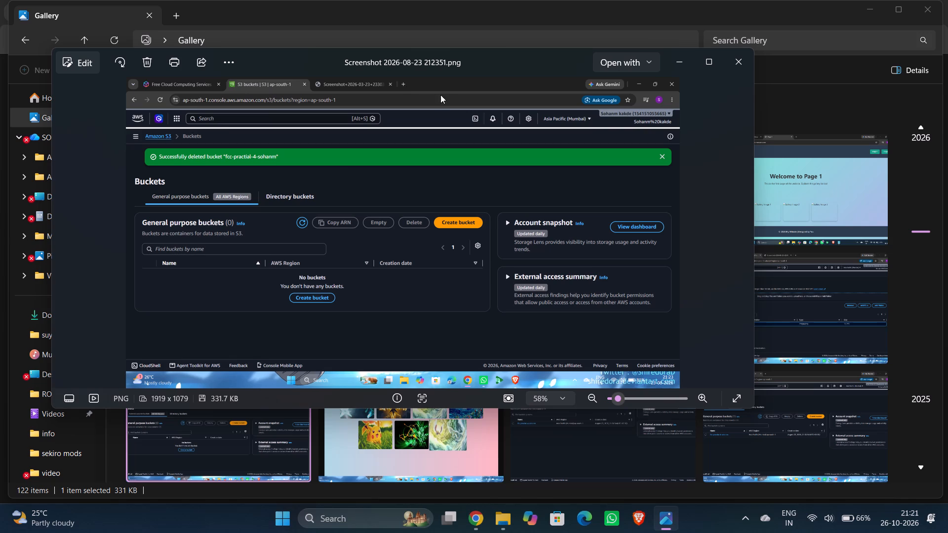
pyautogui.rightClick(331, 169)
pyautogui.click(358, 192)
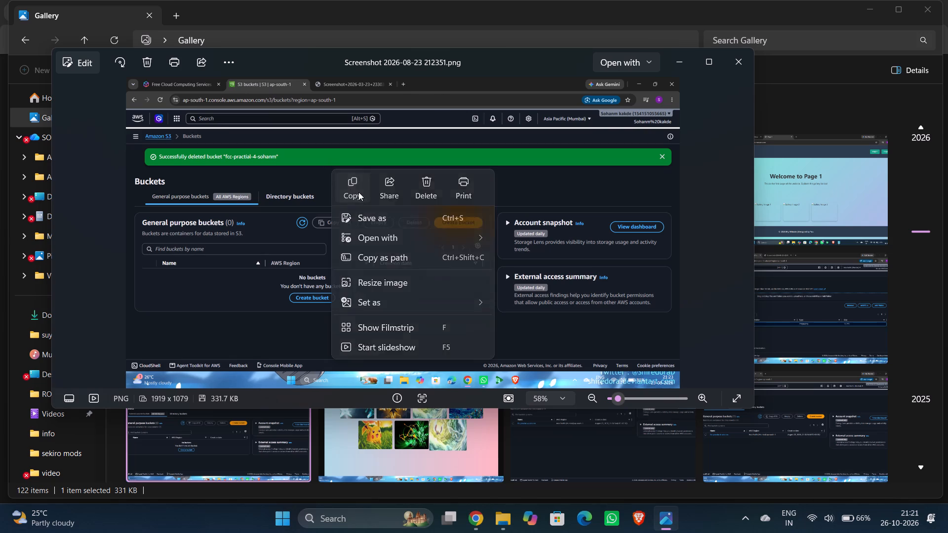
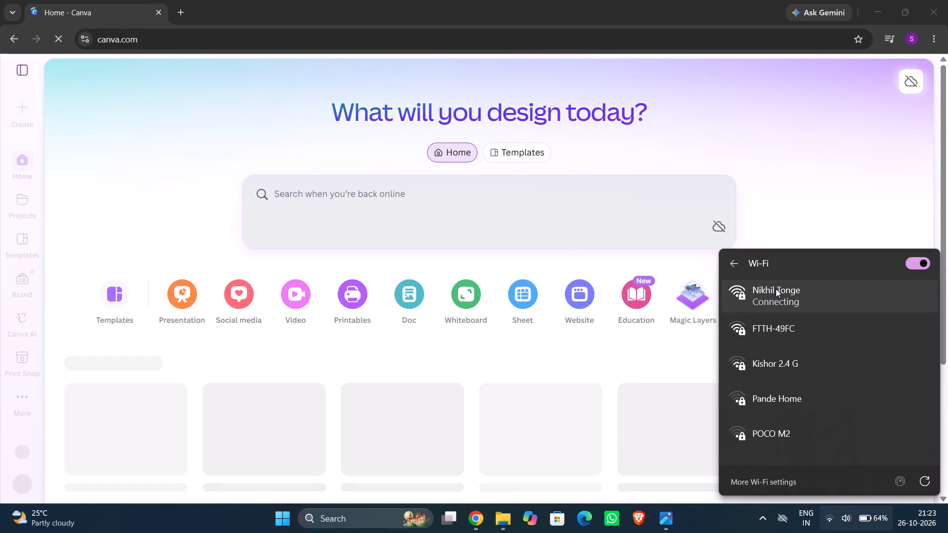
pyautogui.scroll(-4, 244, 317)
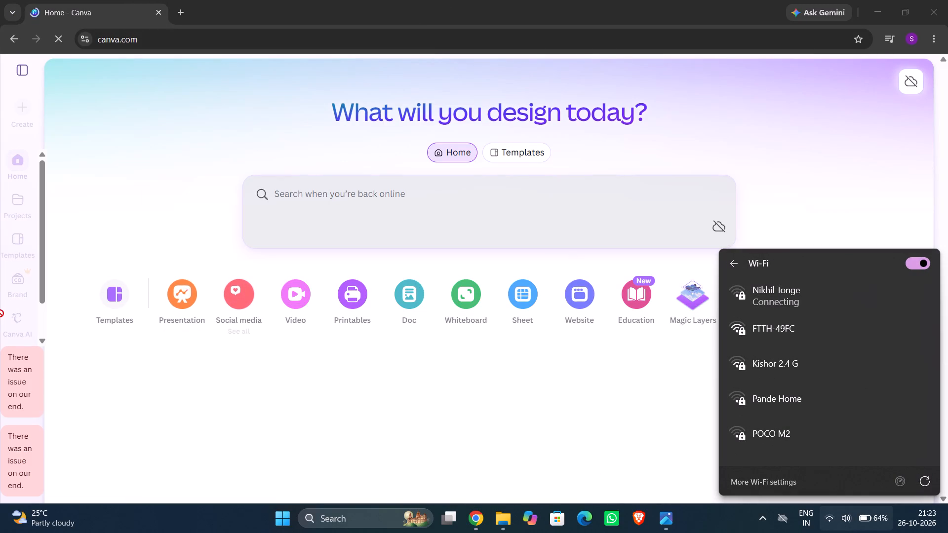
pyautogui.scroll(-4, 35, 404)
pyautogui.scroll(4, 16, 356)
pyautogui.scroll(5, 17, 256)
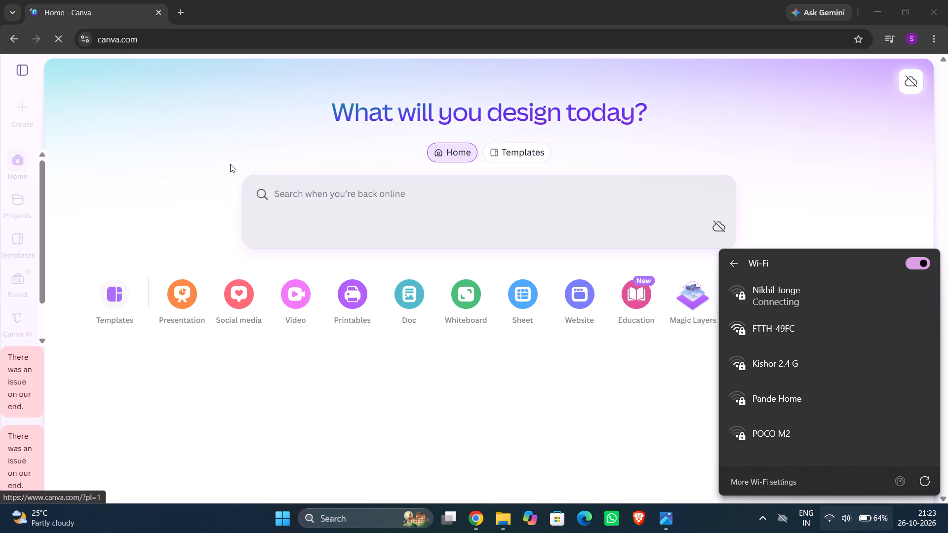
# Cancel the pending Wi-Fi connection attempt and connect to the open vivo Y36 2 network instead.
pyautogui.click(790, 303)
pyautogui.click(872, 354)
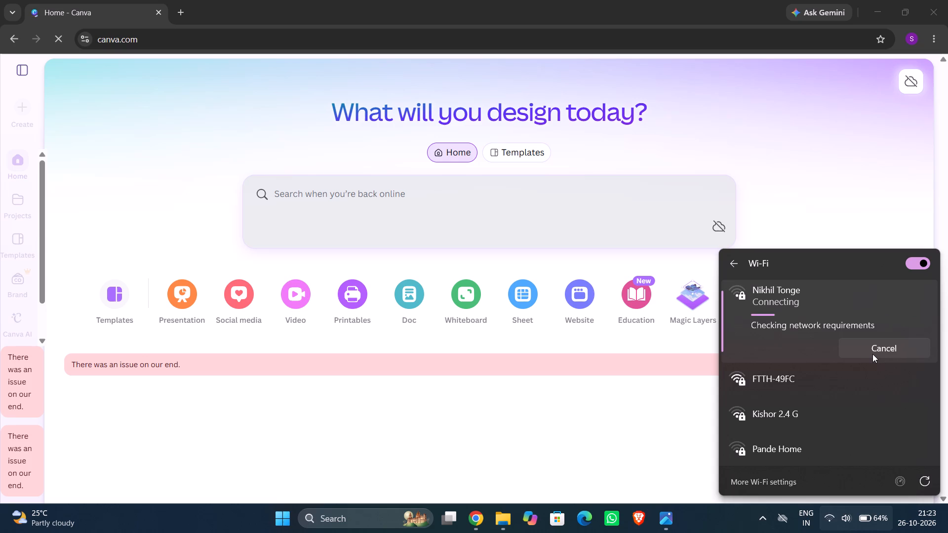
pyautogui.scroll(5, 788, 469)
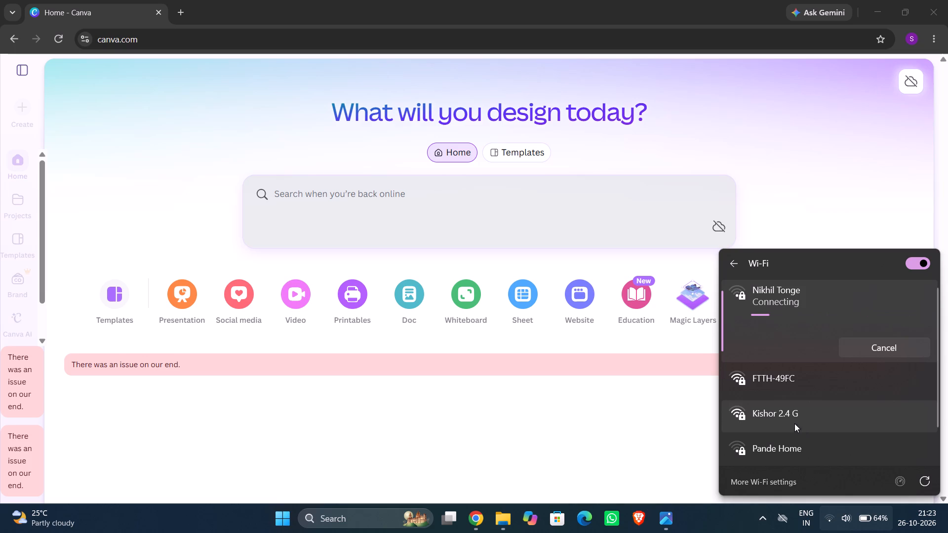
pyautogui.scroll(7, 780, 404)
pyautogui.scroll(-3, 781, 390)
pyautogui.scroll(3, 783, 391)
pyautogui.scroll(4, 790, 351)
pyautogui.click(893, 352)
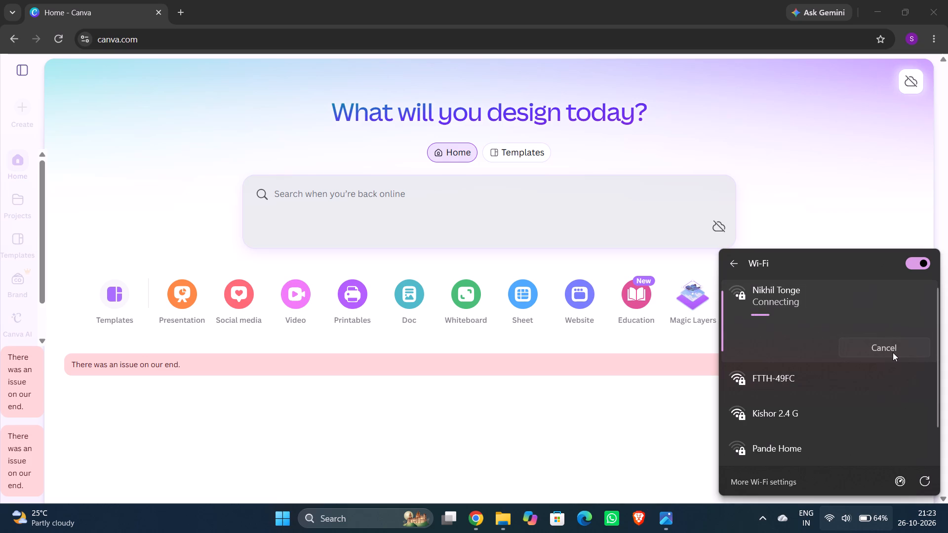
pyautogui.click(895, 376)
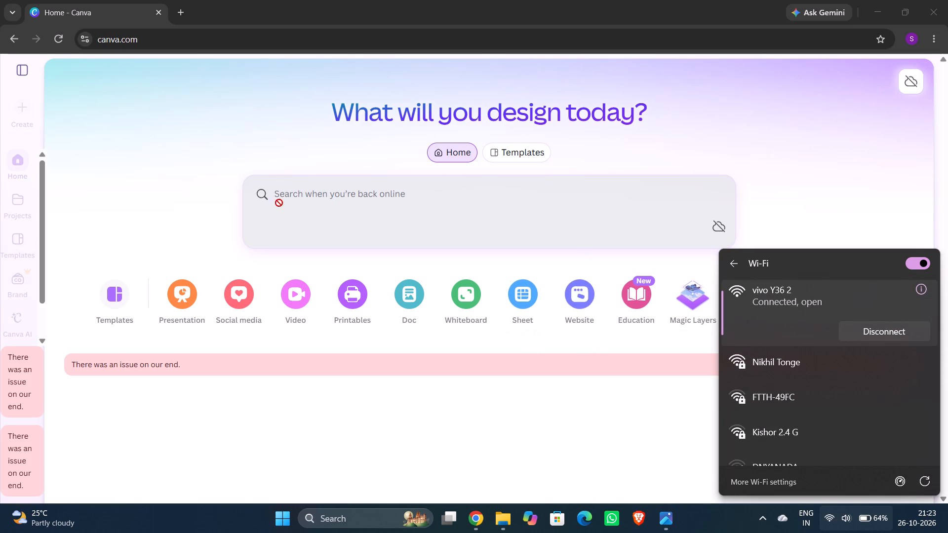
# Close the Wi-Fi network list and reload the Canva home page.
pyautogui.click(102, 209)
pyautogui.click(52, 40)
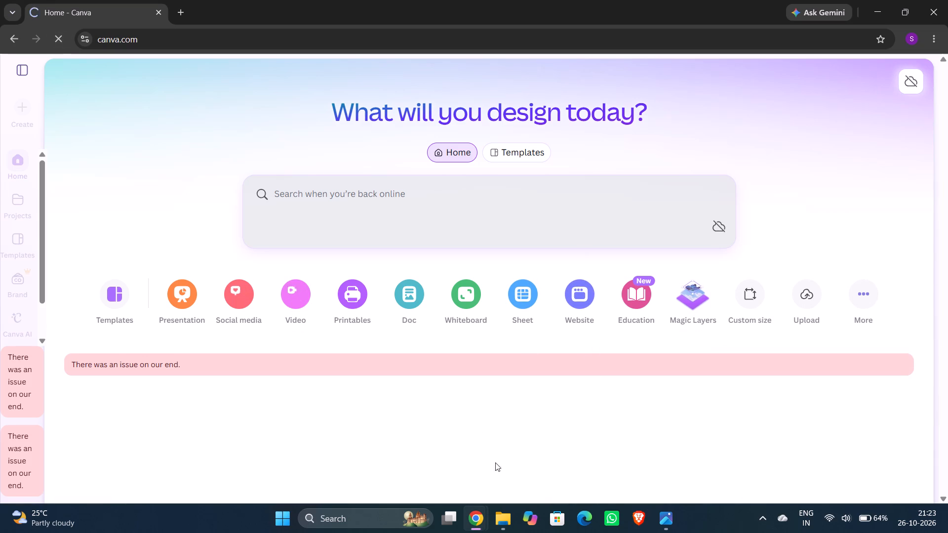
# Open WhatsApp Web from its shortcut in a new browser tab and try to close that tab.
pyautogui.click(174, 12)
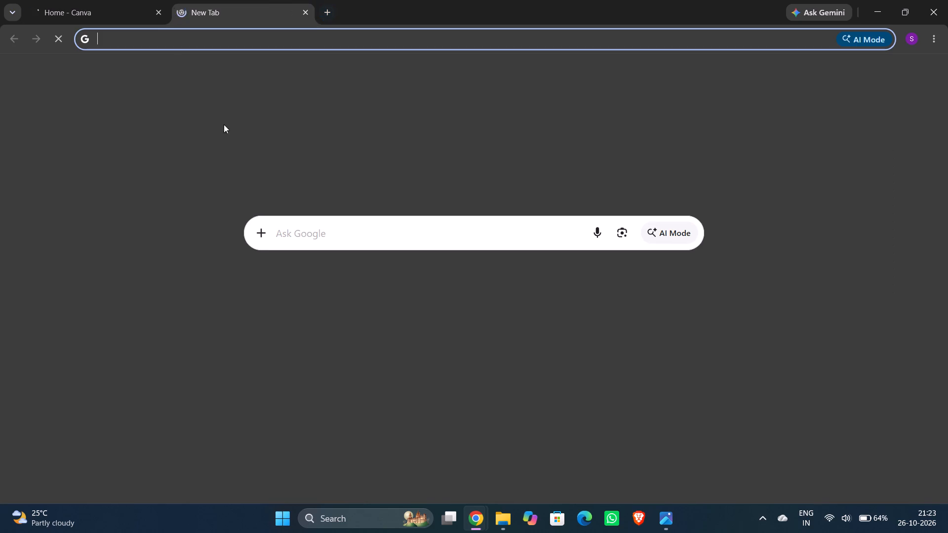
pyautogui.click(454, 349)
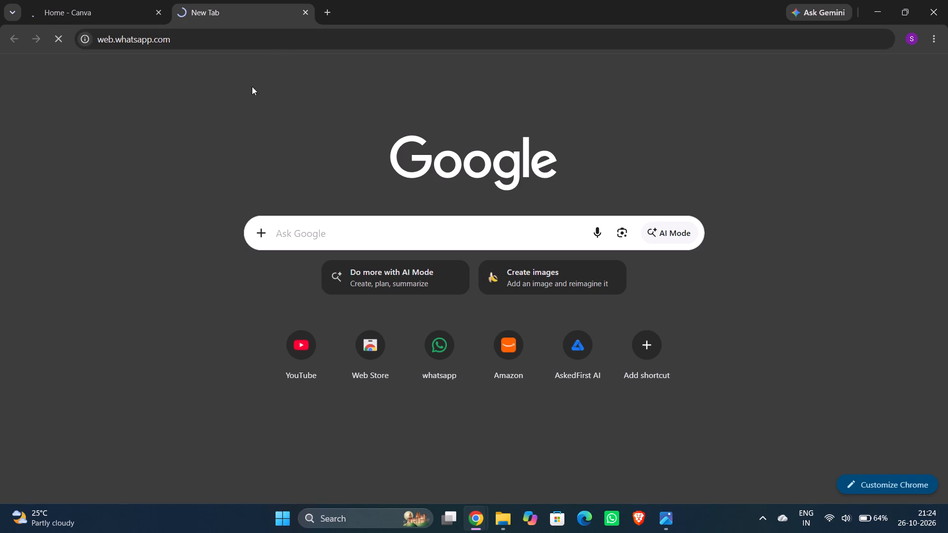
pyautogui.click(306, 6)
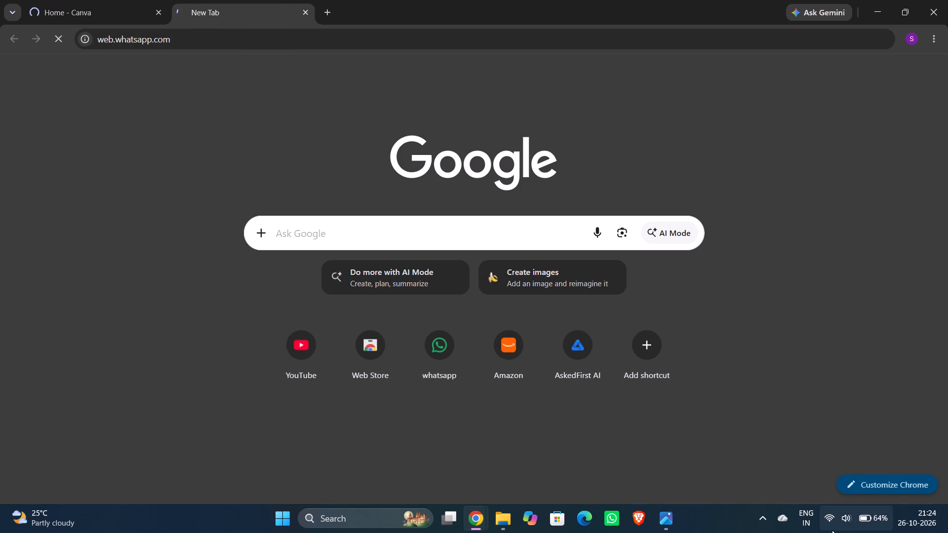
# Open the list of available Wi-Fi networks to check the current connection.
pyautogui.click(832, 530)
pyautogui.click(771, 291)
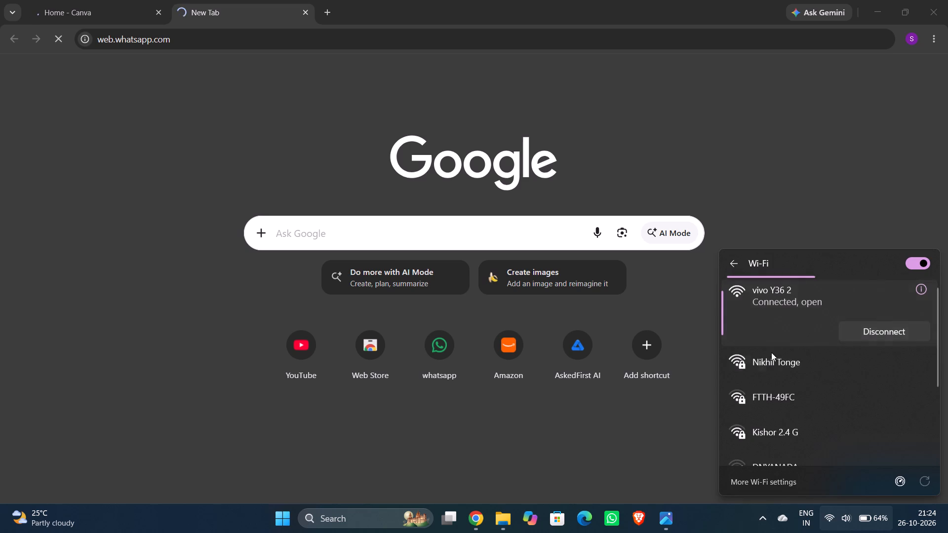
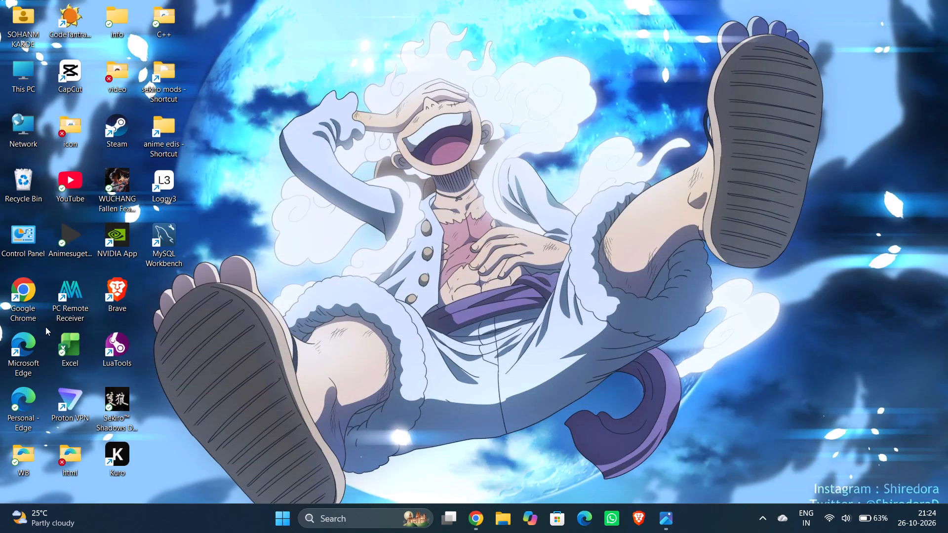
# Launch Google Chrome and open WhatsApp Web from the new tab page's whatsapp shortcut.
pyautogui.doubleClick(26, 283)
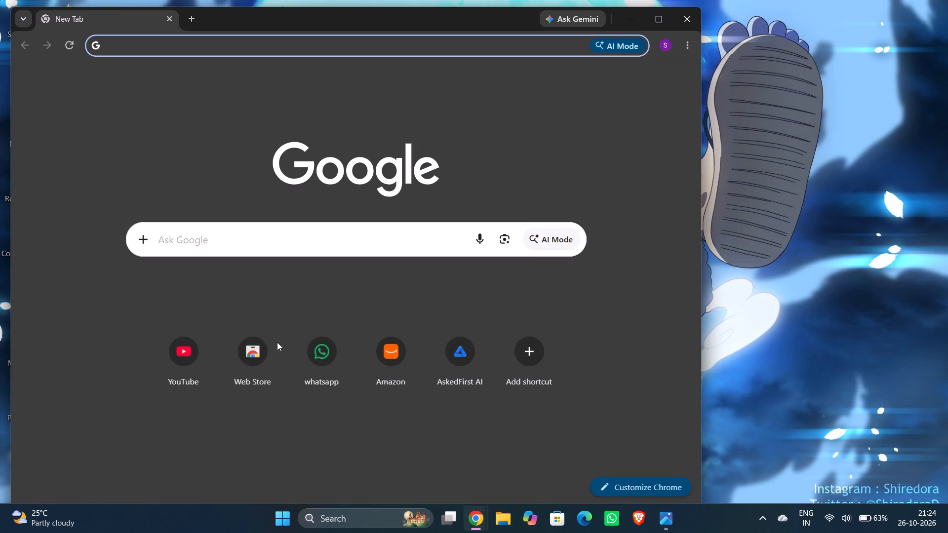
pyautogui.click(312, 357)
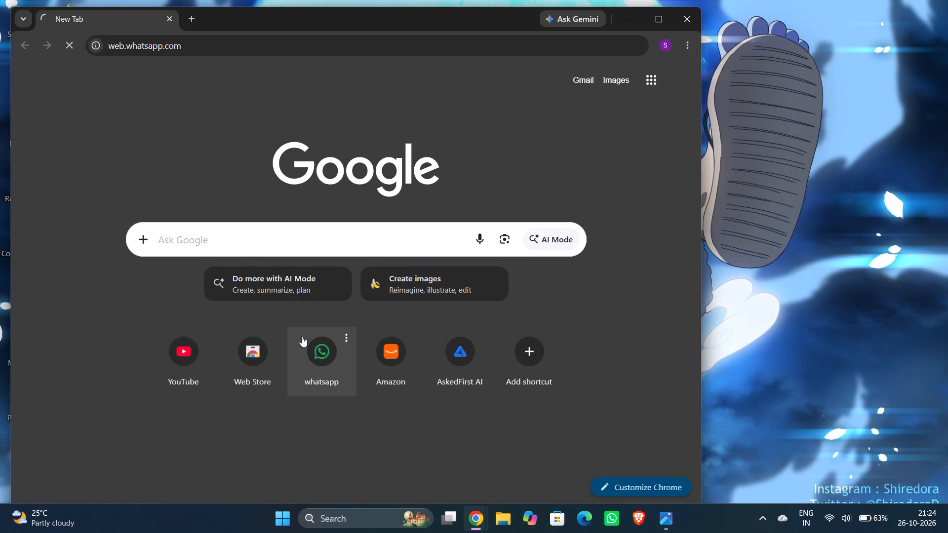
# Open the system quick settings to check the Wi-Fi connection.
pyautogui.click(833, 520)
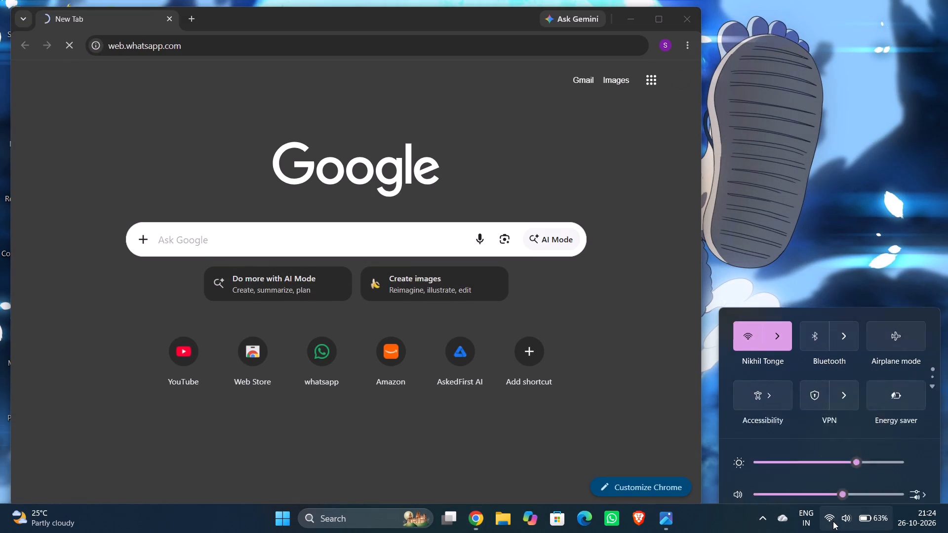
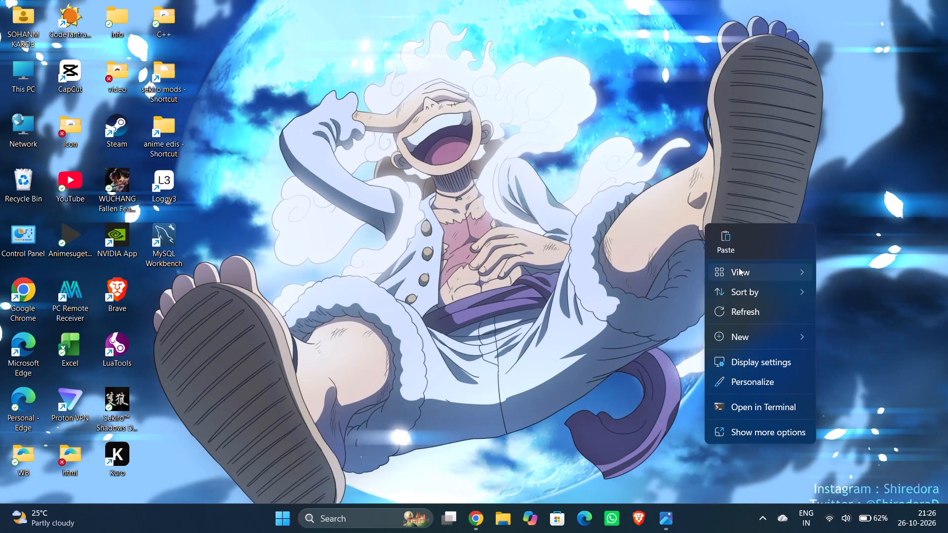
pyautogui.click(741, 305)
# Return to the image viewer, copy the August 23 screenshot of the S3 Buckets page with the green banner, and close the viewer.
pyautogui.click(668, 525)
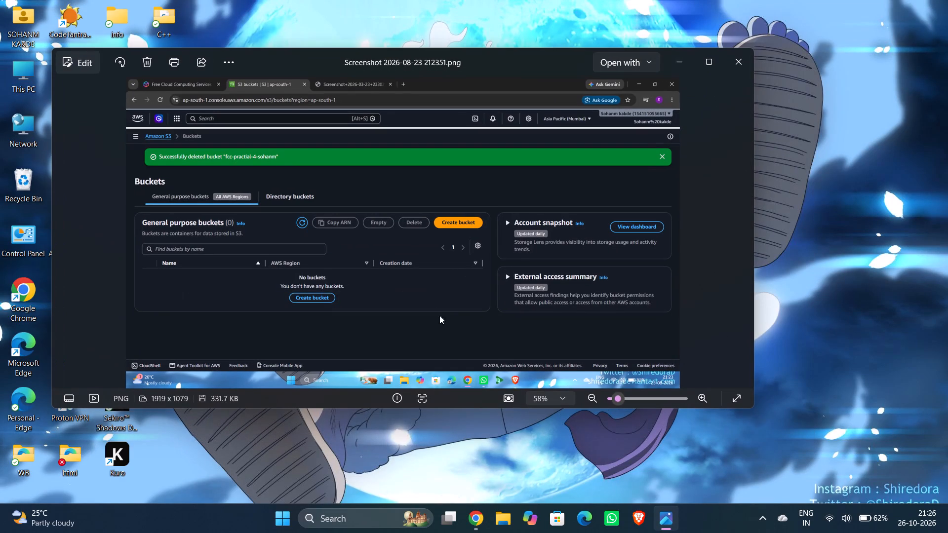
pyautogui.rightClick(448, 281)
pyautogui.click(479, 297)
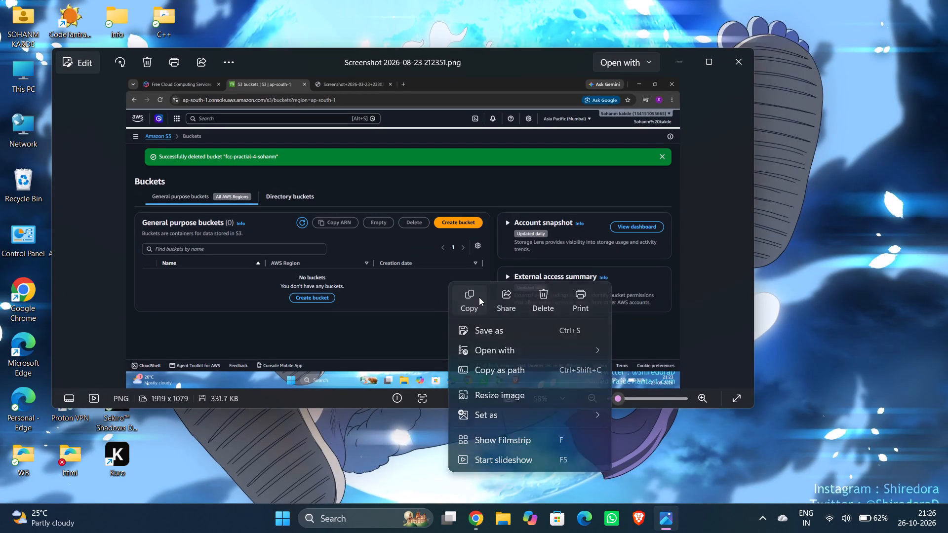
pyautogui.click(738, 57)
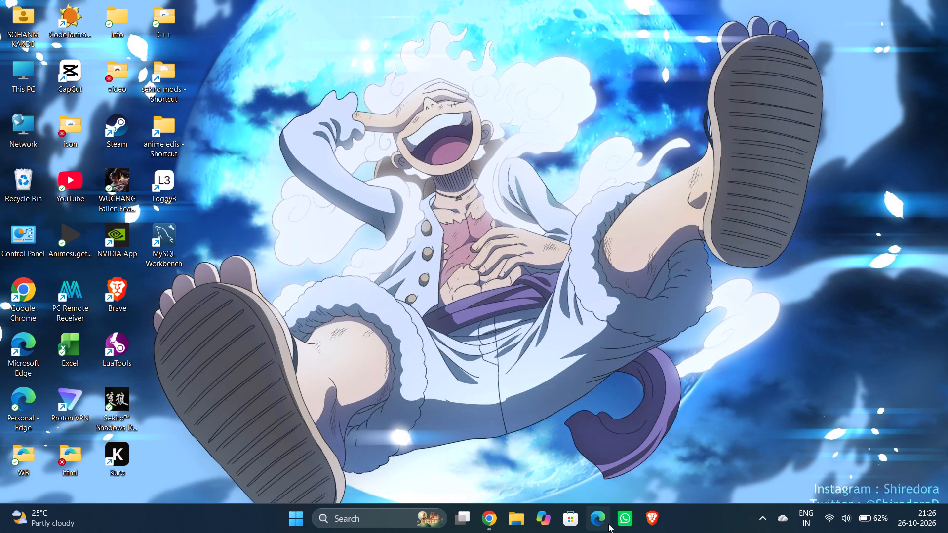
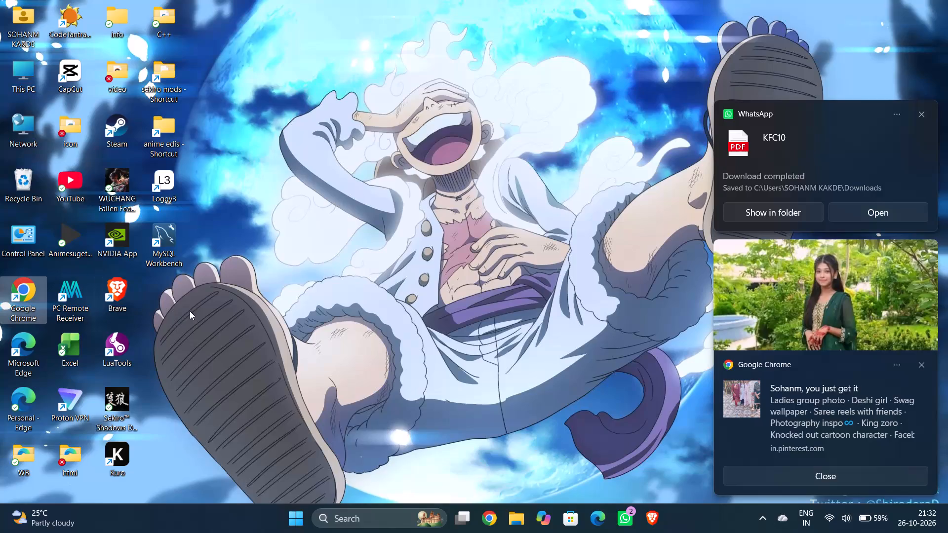
# Open Google Chrome and search Google for canva, dismissing the WhatsApp download and Pinterest notifications.
pyautogui.click(929, 104)
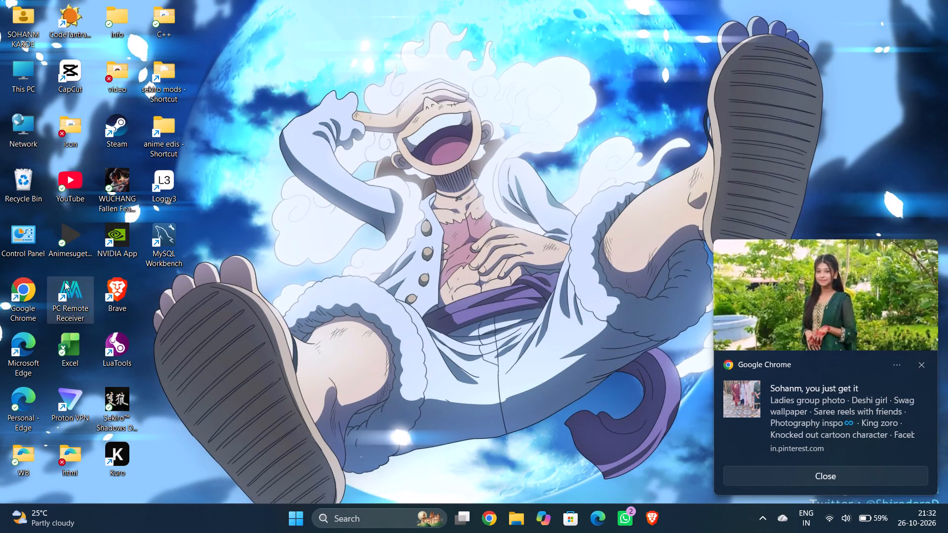
pyautogui.doubleClick(31, 286)
pyautogui.click(328, 238)
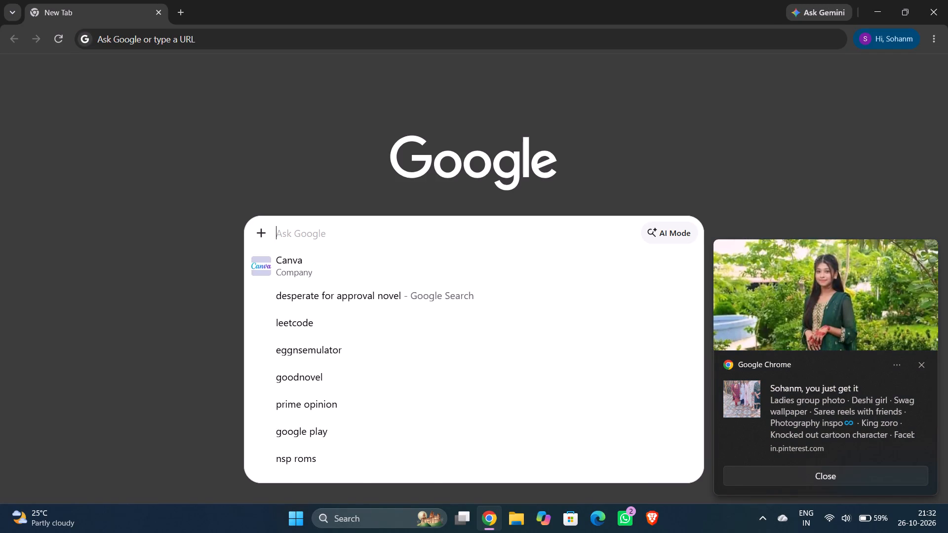
pyautogui.click(287, 276)
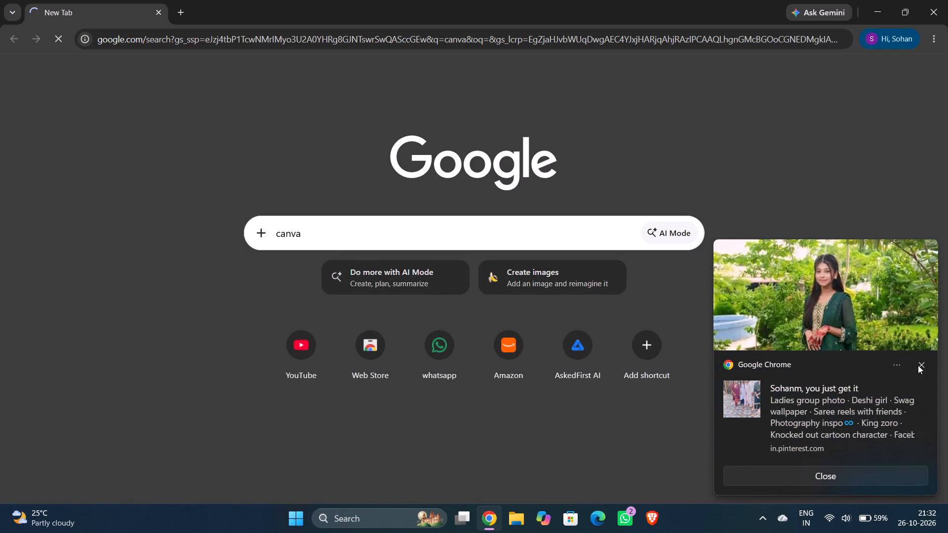
pyautogui.click(918, 365)
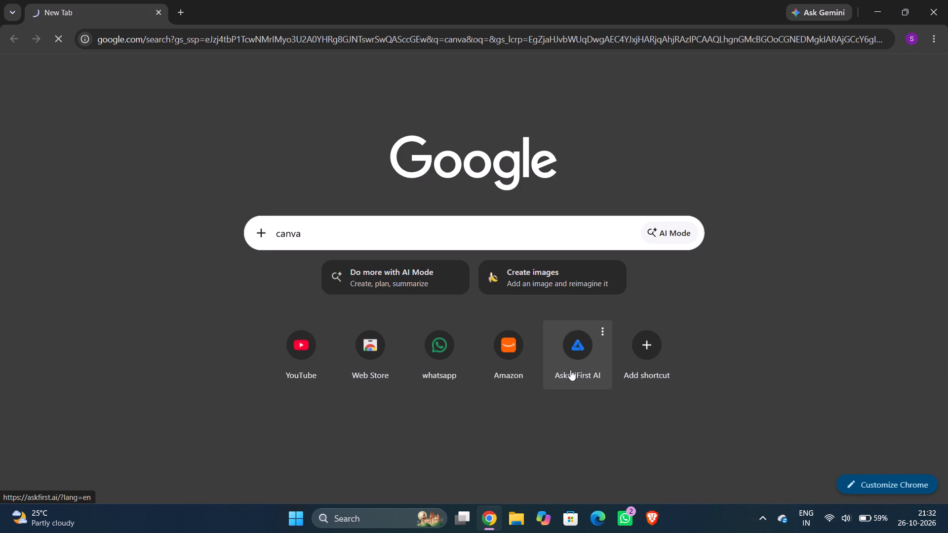
# Open the Canva login result from the web search and dismiss the Canva Business trial offer.
pyautogui.click(828, 524)
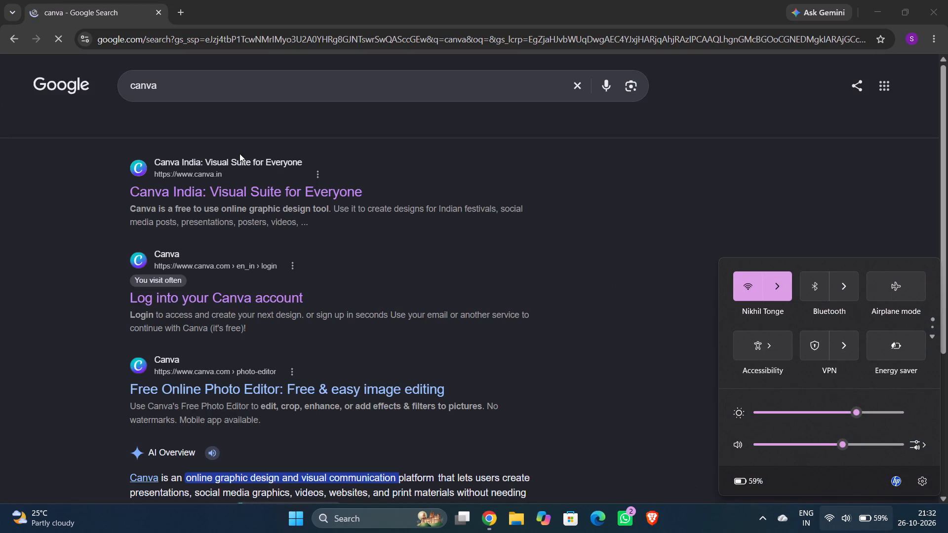
pyautogui.click(227, 305)
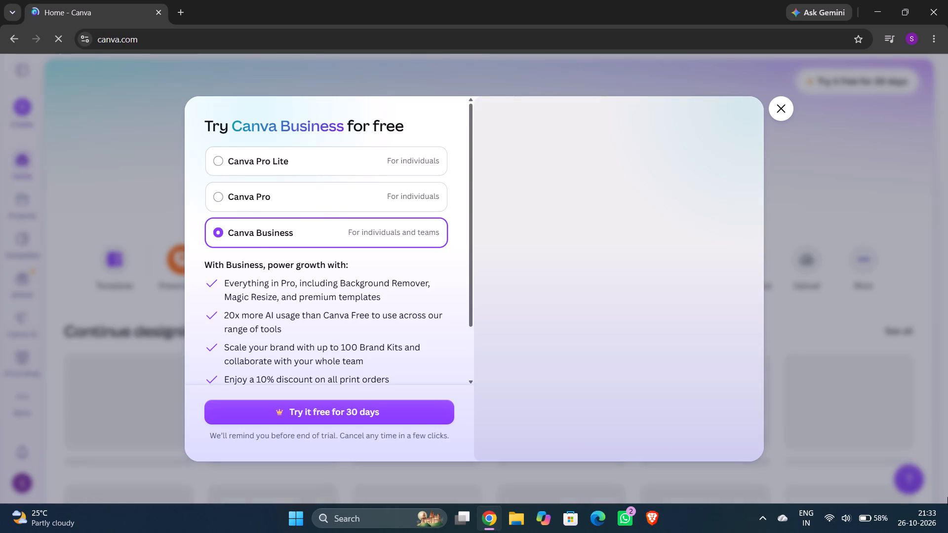
pyautogui.click(780, 118)
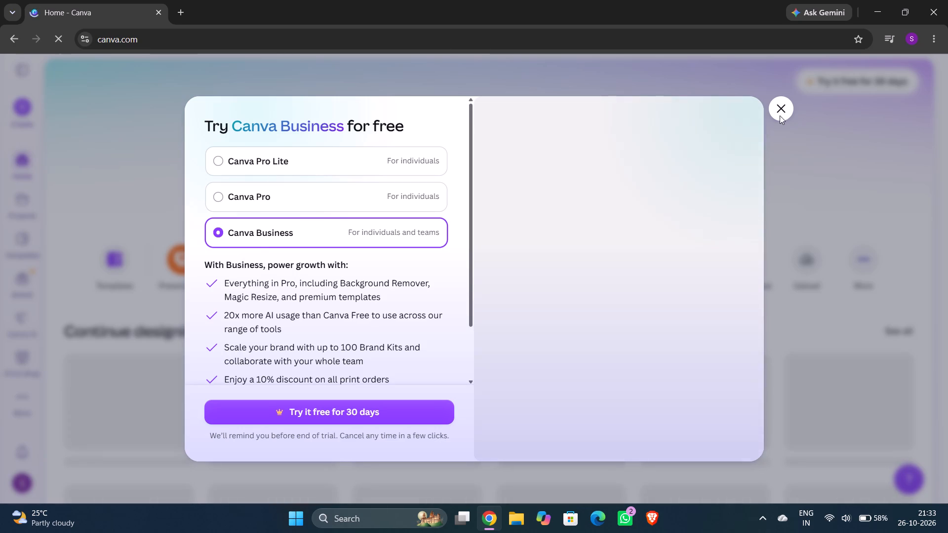
pyautogui.click(779, 108)
pyautogui.click(782, 108)
# Upload the KFC10 PDF from the Downloads folder to Canva.
pyautogui.scroll(-4, 780, 117)
pyautogui.scroll(-5, 316, 336)
pyautogui.scroll(-5, 230, 354)
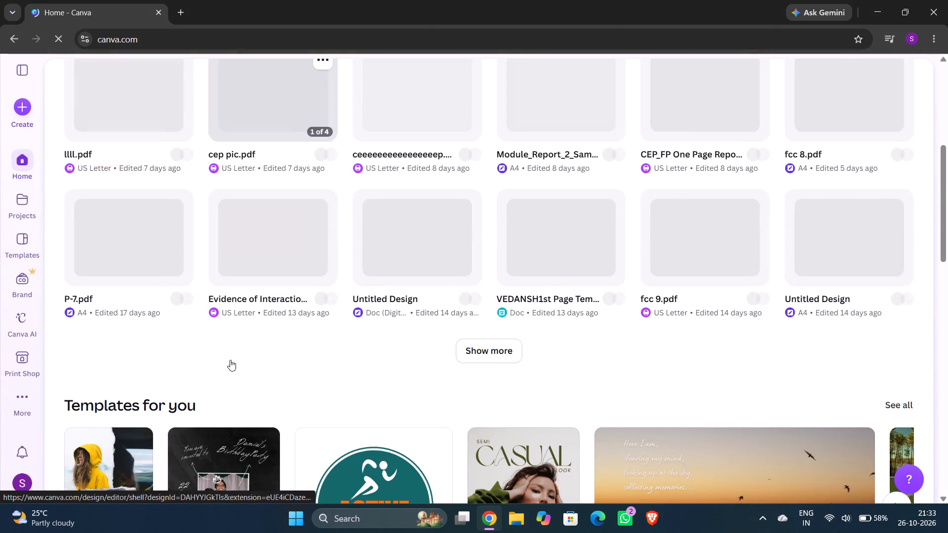
pyautogui.scroll(5, 237, 407)
pyautogui.scroll(-4, 447, 345)
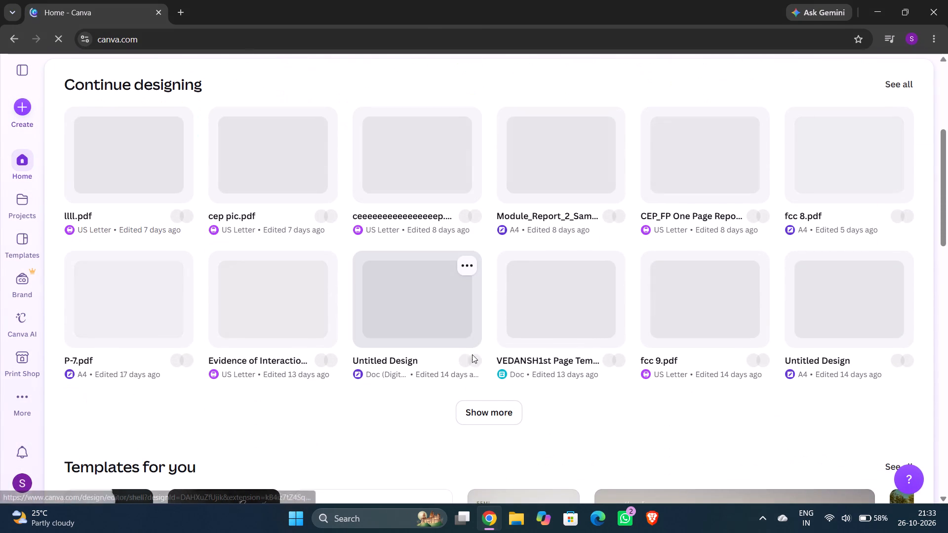
pyautogui.scroll(6, 560, 420)
pyautogui.click(806, 264)
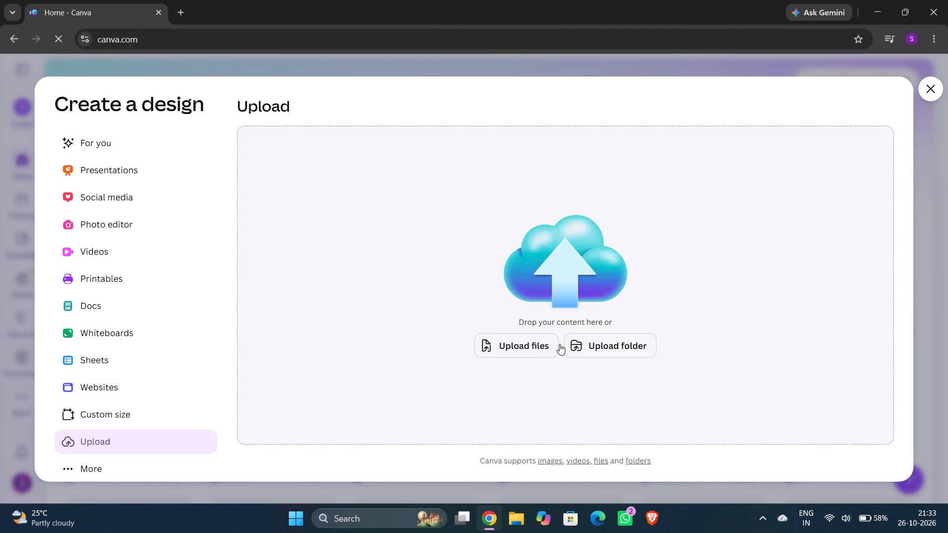
pyautogui.click(518, 337)
pyautogui.click(68, 292)
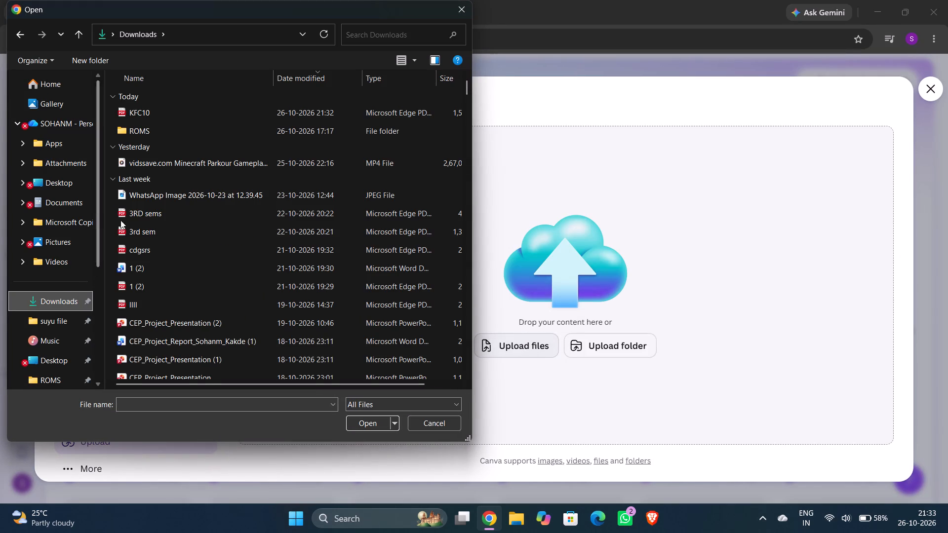
pyautogui.click(176, 114)
pyautogui.click(365, 426)
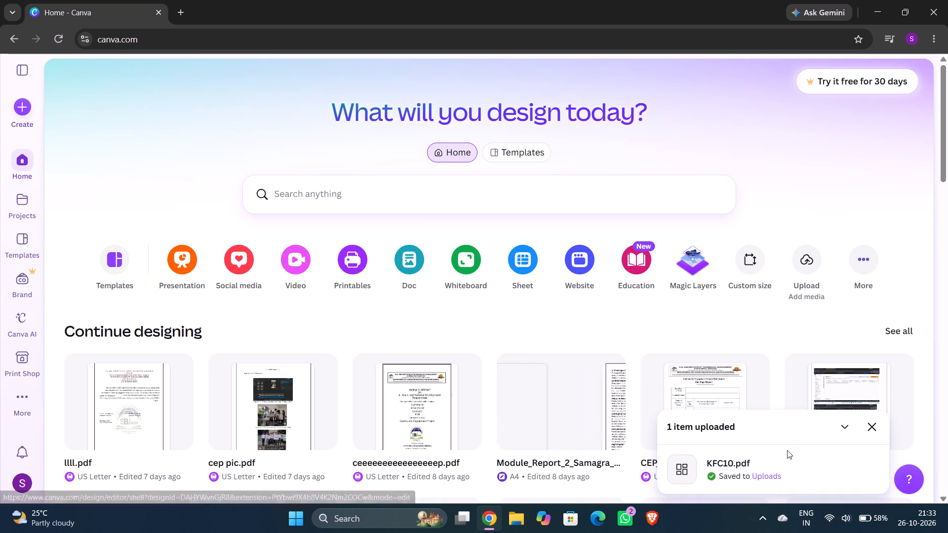
# Reload the Canva home page and open the uploaded KFC10.pdf design for editing.
pyautogui.click(65, 40)
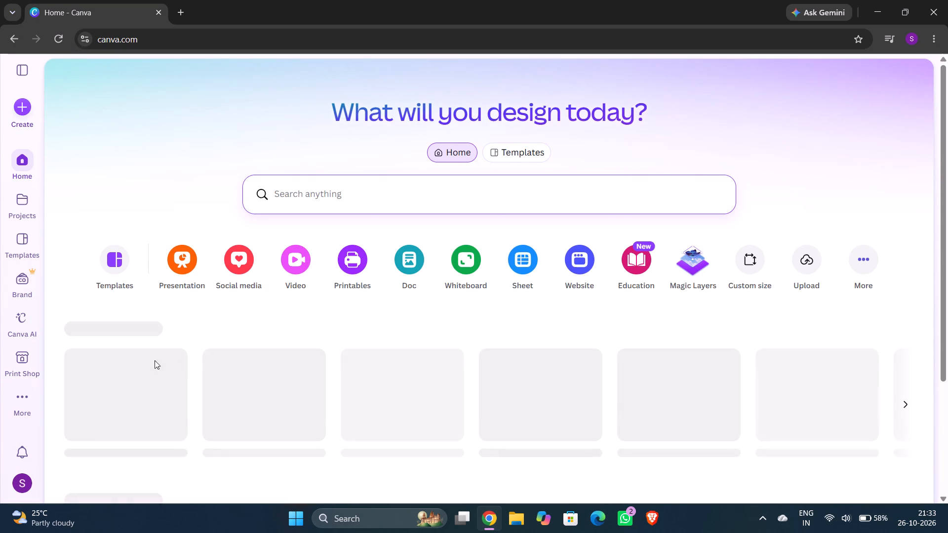
pyautogui.scroll(-5, 145, 363)
pyautogui.scroll(-6, 862, 261)
pyautogui.scroll(6, 538, 255)
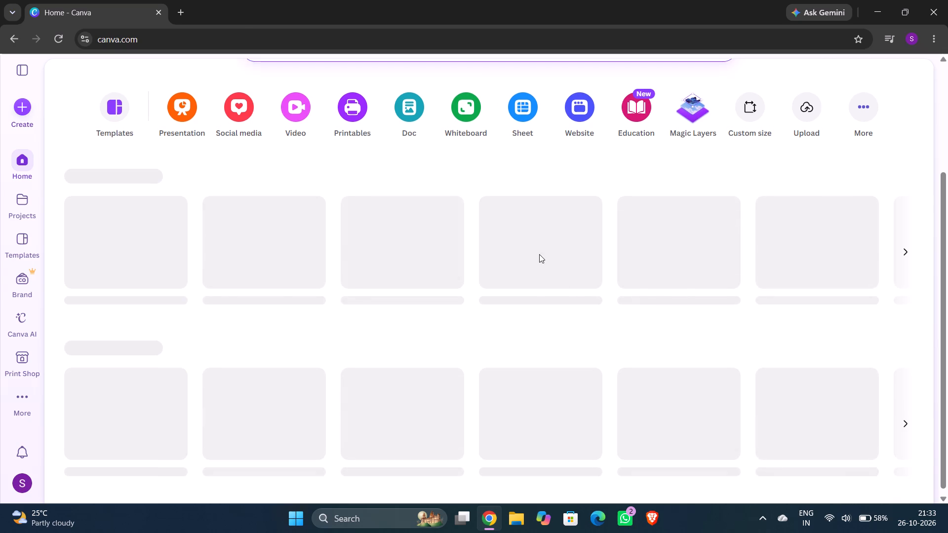
pyautogui.scroll(5, 425, 319)
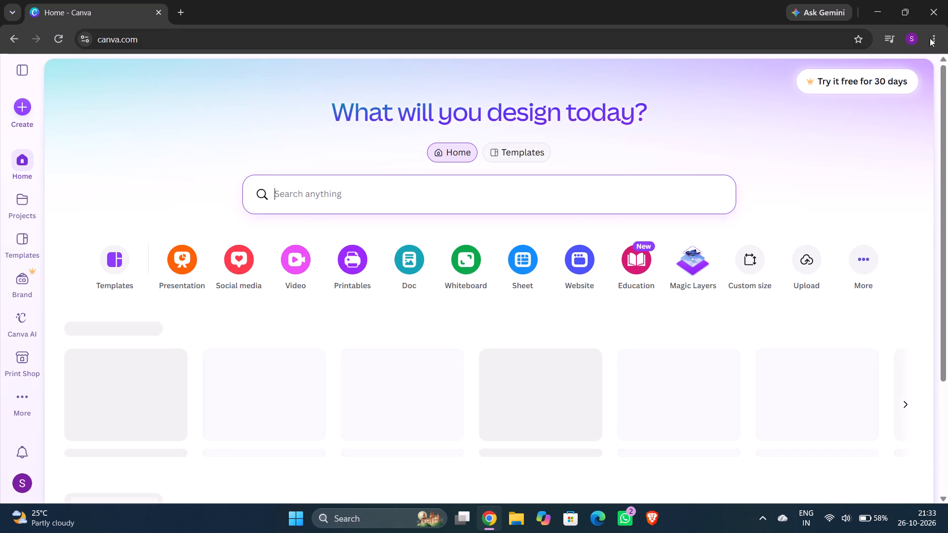
pyautogui.scroll(-6, 947, 160)
pyautogui.scroll(6, 945, 431)
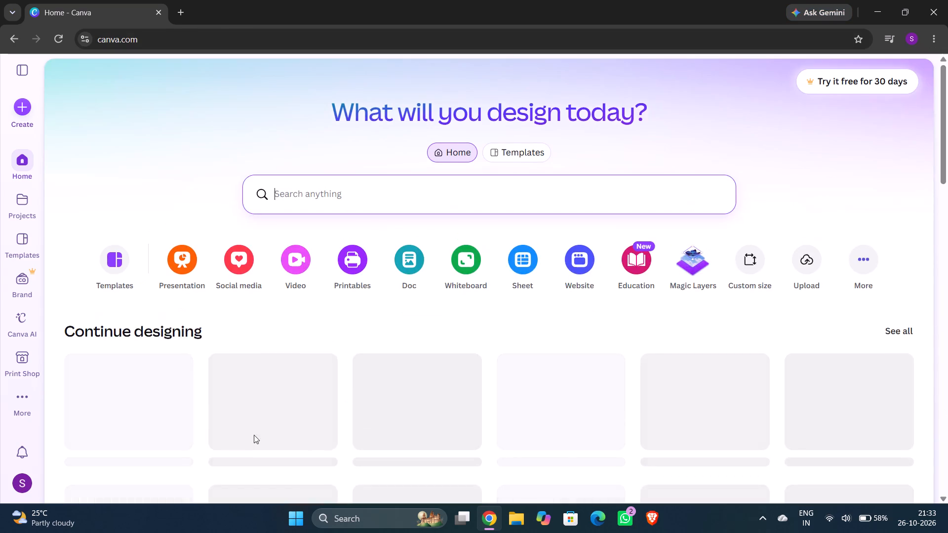
pyautogui.scroll(-7, 420, 433)
pyautogui.scroll(-7, 884, 381)
pyautogui.scroll(-1, 426, 373)
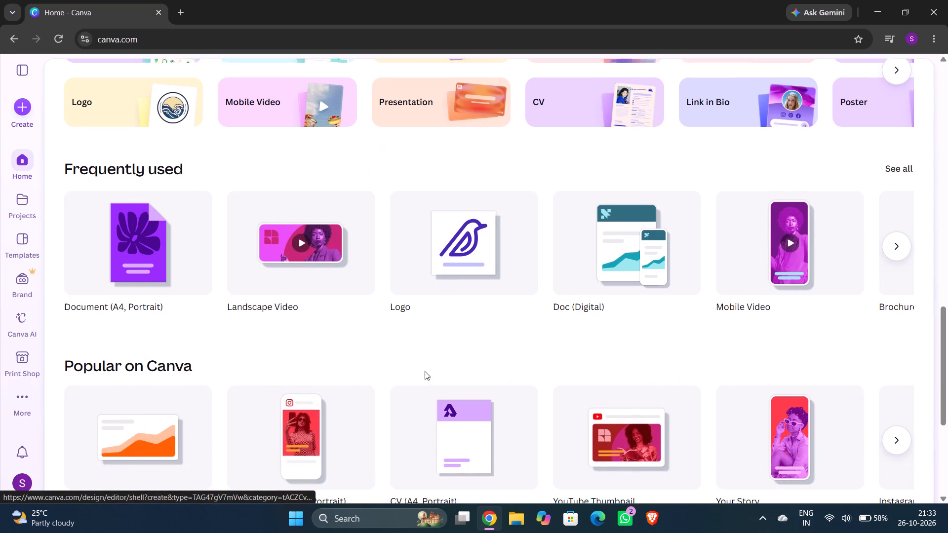
pyautogui.scroll(17, 433, 328)
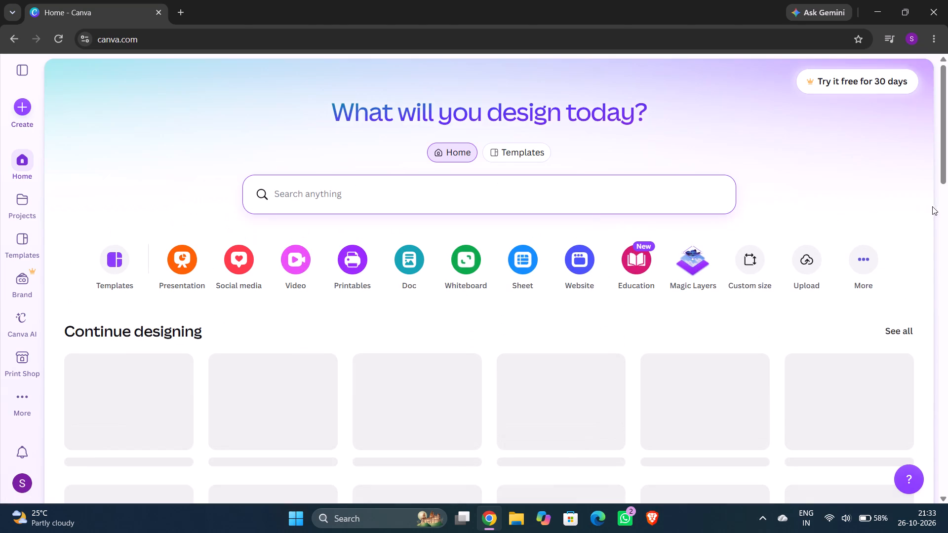
pyautogui.scroll(2, 936, 200)
pyautogui.scroll(-12, 947, 226)
pyautogui.scroll(-6, 947, 286)
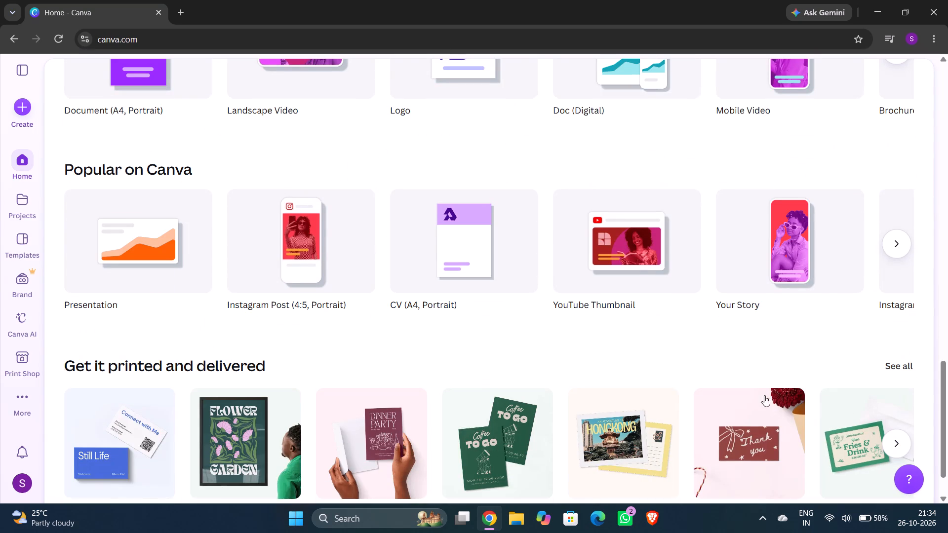
pyautogui.scroll(18, 448, 430)
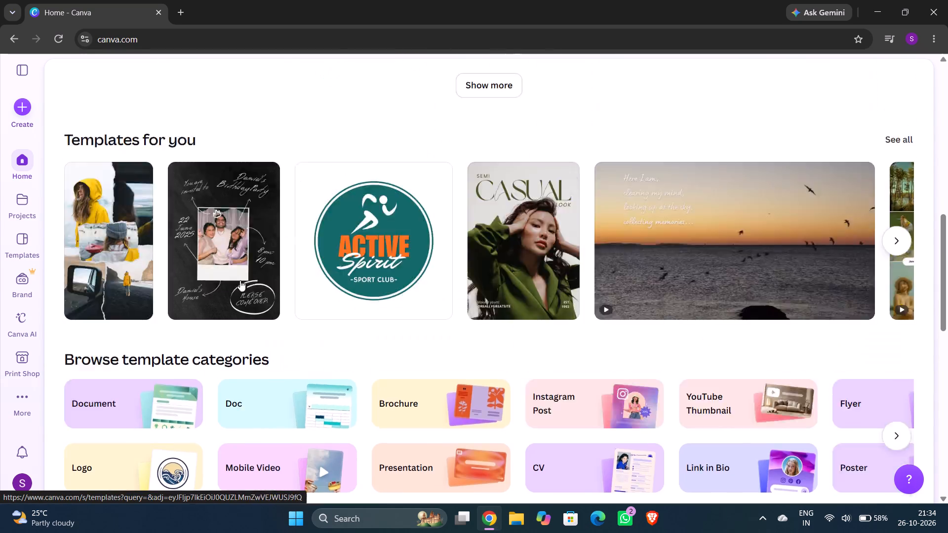
pyautogui.scroll(6, 240, 280)
pyautogui.click(155, 375)
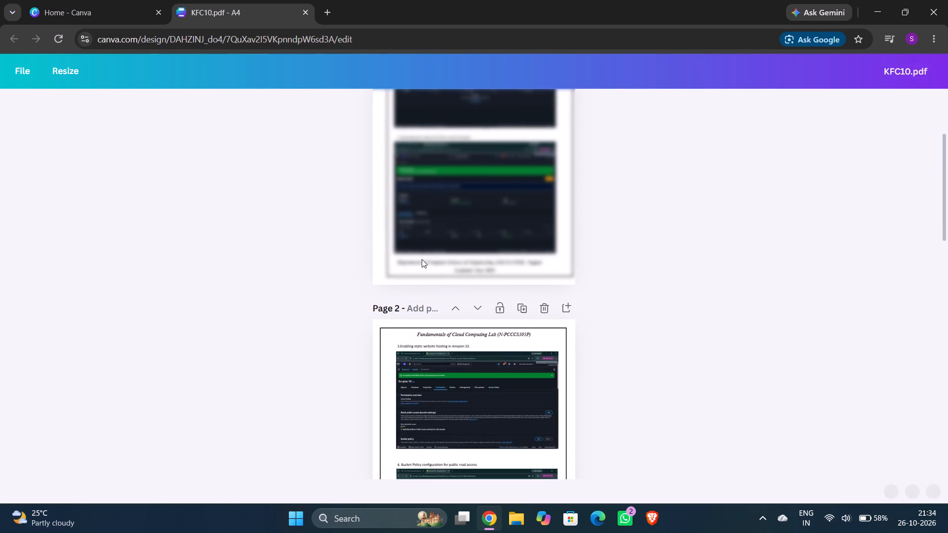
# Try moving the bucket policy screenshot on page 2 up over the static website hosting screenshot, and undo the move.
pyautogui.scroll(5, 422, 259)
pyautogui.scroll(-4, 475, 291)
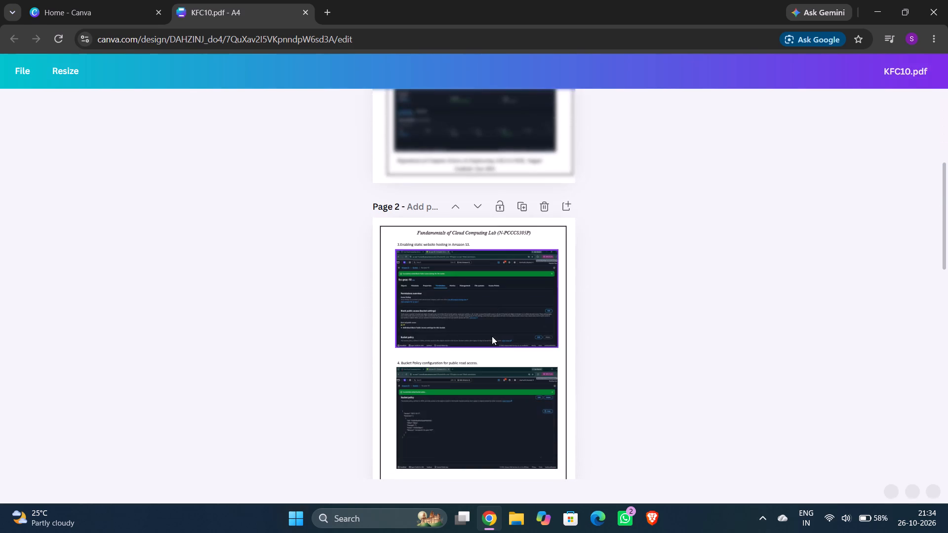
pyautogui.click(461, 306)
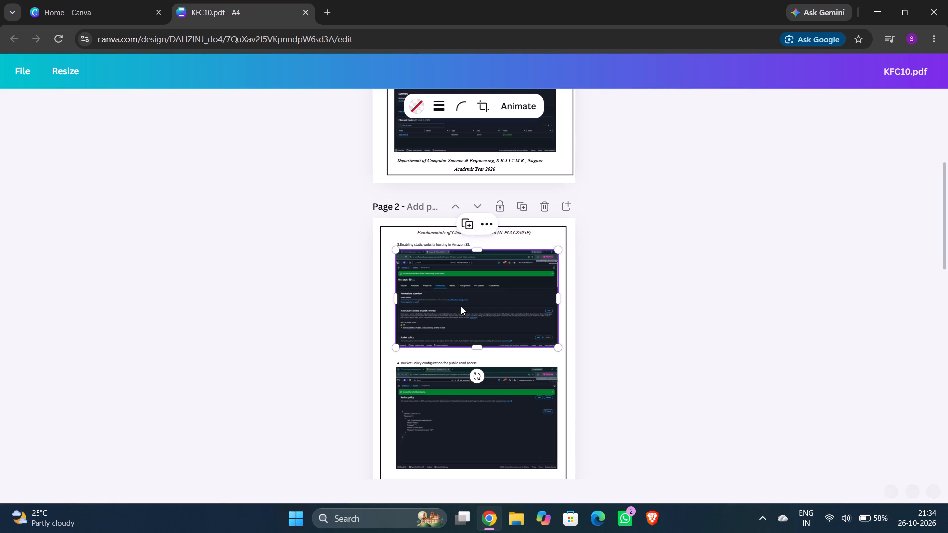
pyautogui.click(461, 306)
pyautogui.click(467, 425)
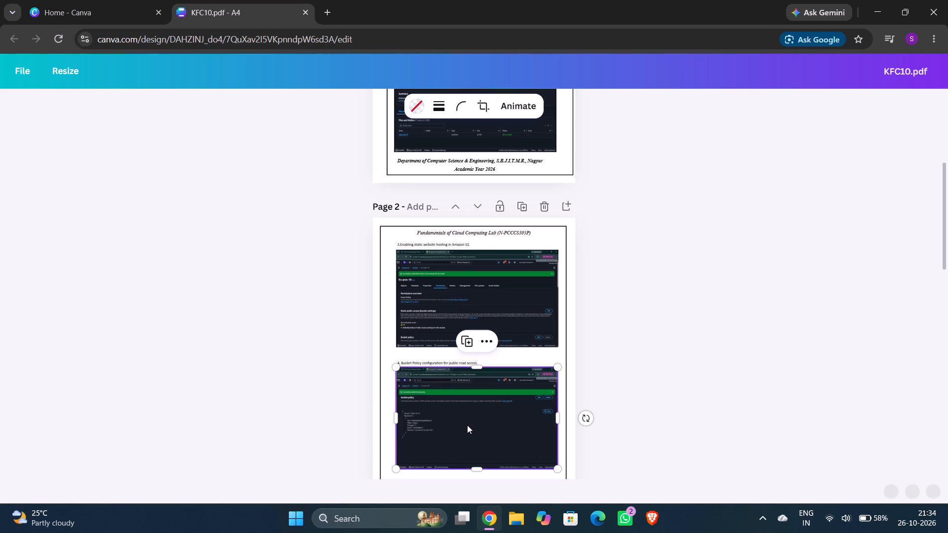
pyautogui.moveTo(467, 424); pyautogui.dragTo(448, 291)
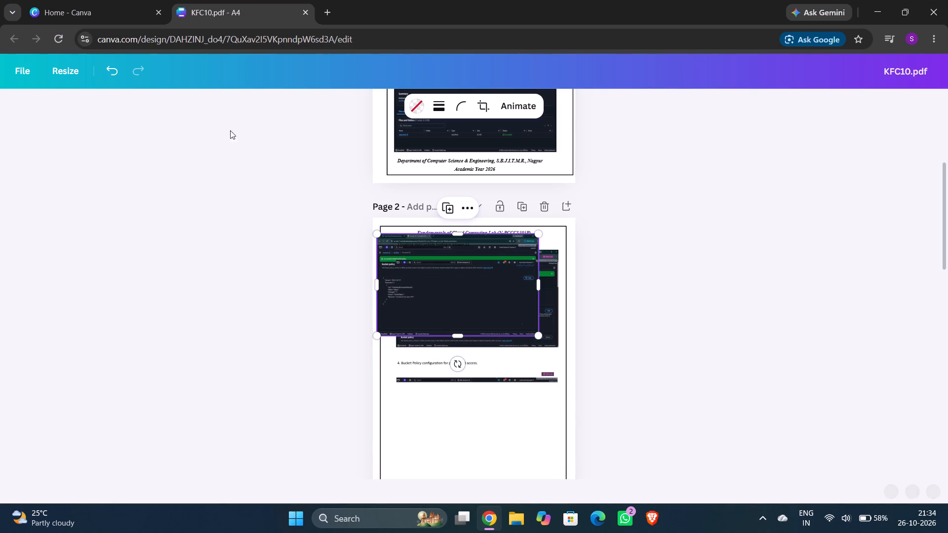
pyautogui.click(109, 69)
# Look through the pages of KFC10.pdf, examining the S3 lab screenshots and their captions.
pyautogui.scroll(5, 437, 252)
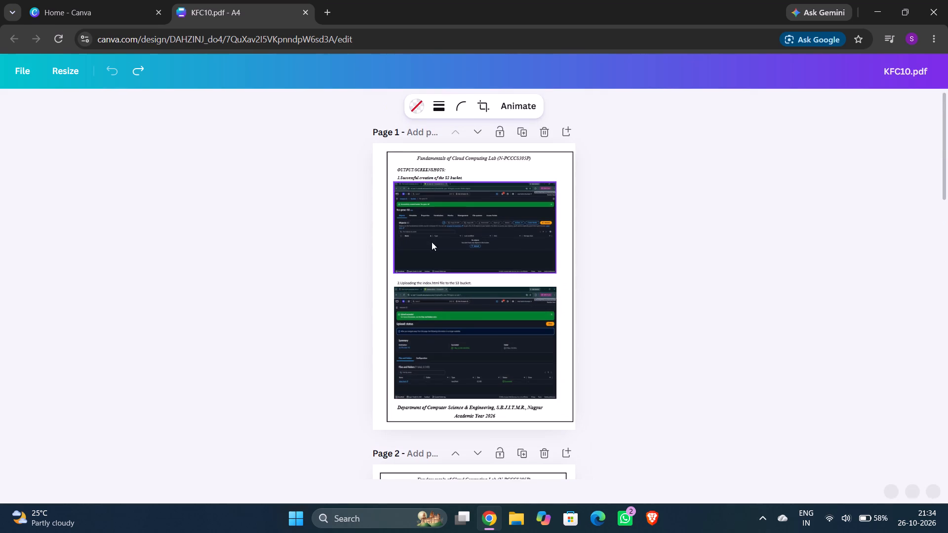
pyautogui.scroll(-2, 741, 374)
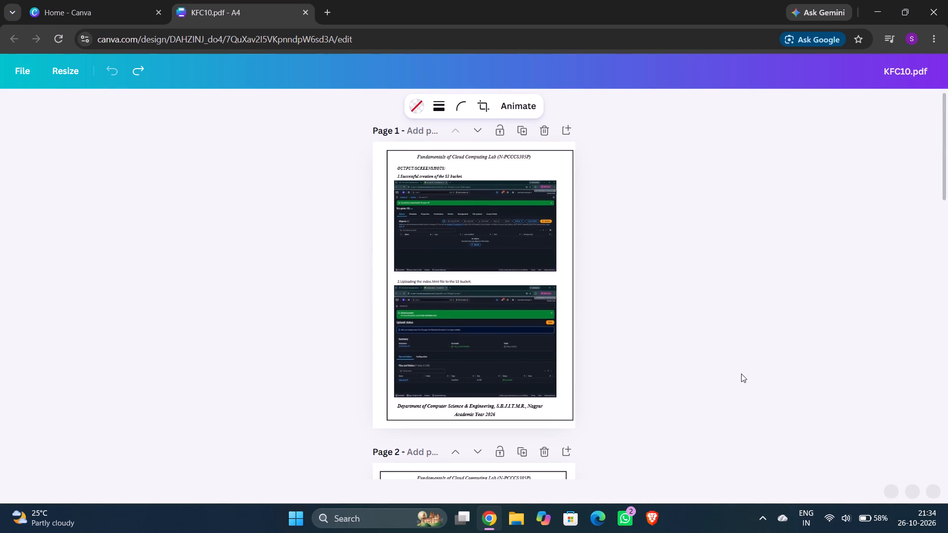
pyautogui.scroll(-7, 741, 374)
pyautogui.scroll(11, 709, 382)
pyautogui.scroll(5, 635, 290)
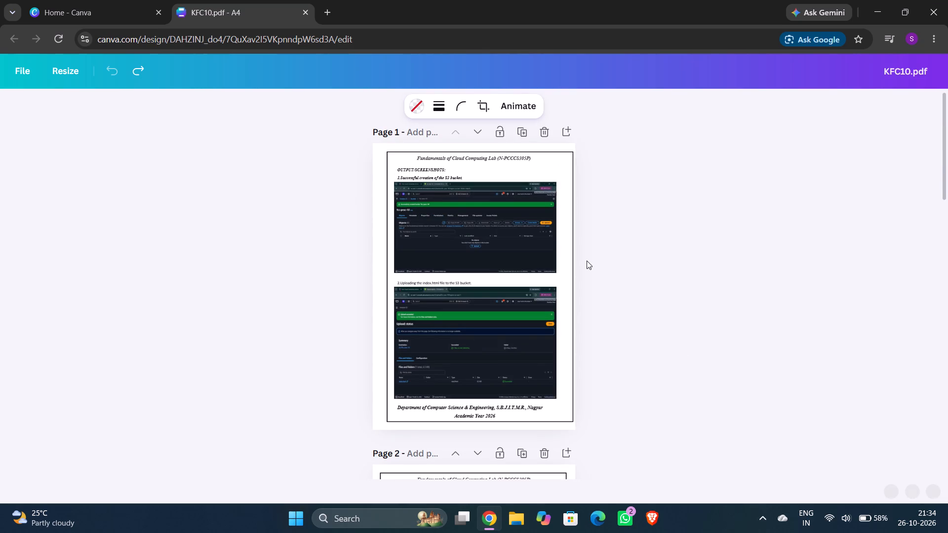
pyautogui.click(492, 213)
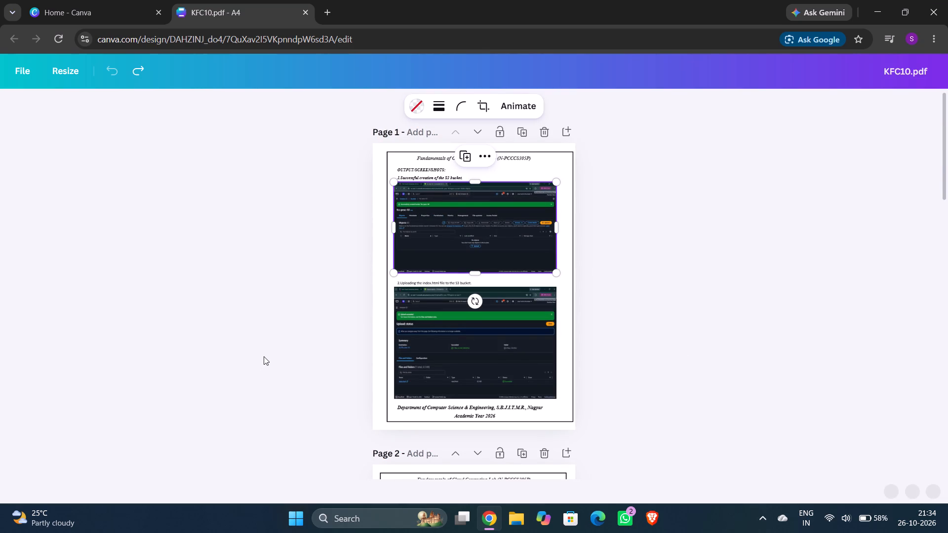
pyautogui.scroll(-5, 877, 490)
pyautogui.scroll(-5, 667, 366)
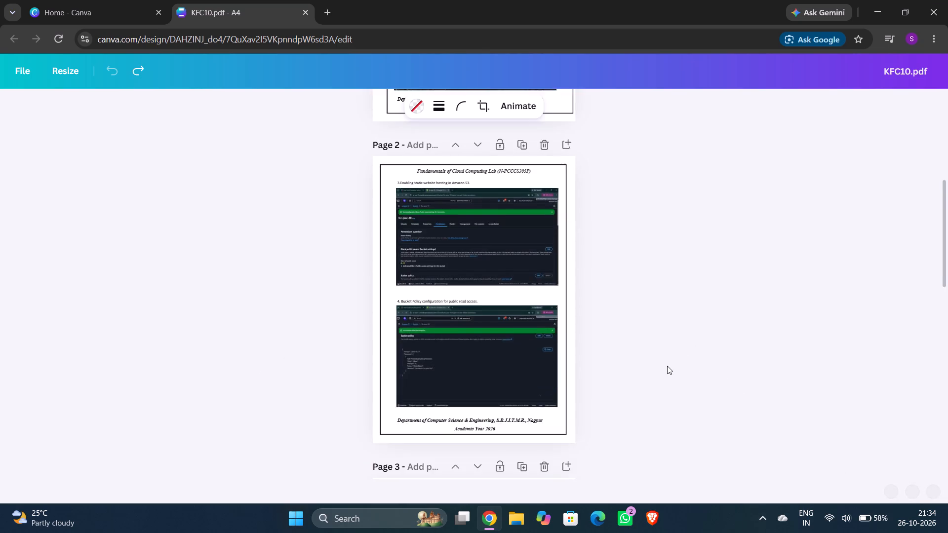
pyautogui.scroll(-11, 668, 362)
pyautogui.scroll(-15, 668, 373)
pyautogui.scroll(12, 751, 432)
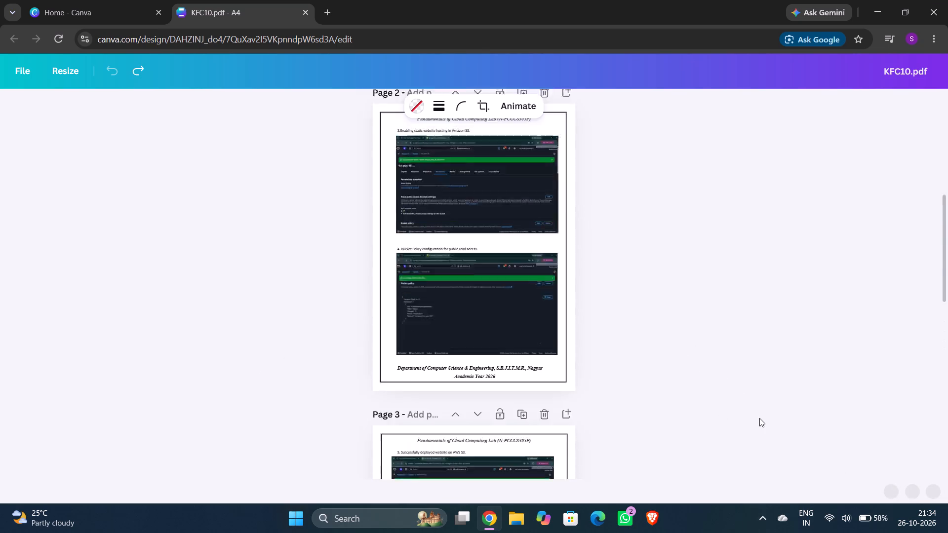
pyautogui.scroll(17, 759, 418)
pyautogui.click(327, 194)
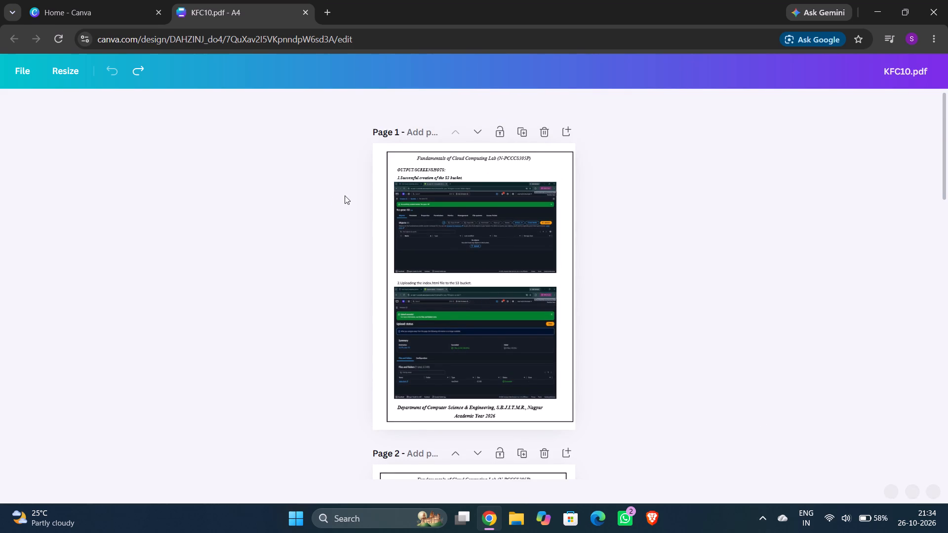
# Select the thin strip overlaying the S3 bucket creation screenshot on page 1 and adjust its height to about 0.1.
pyautogui.click(405, 188)
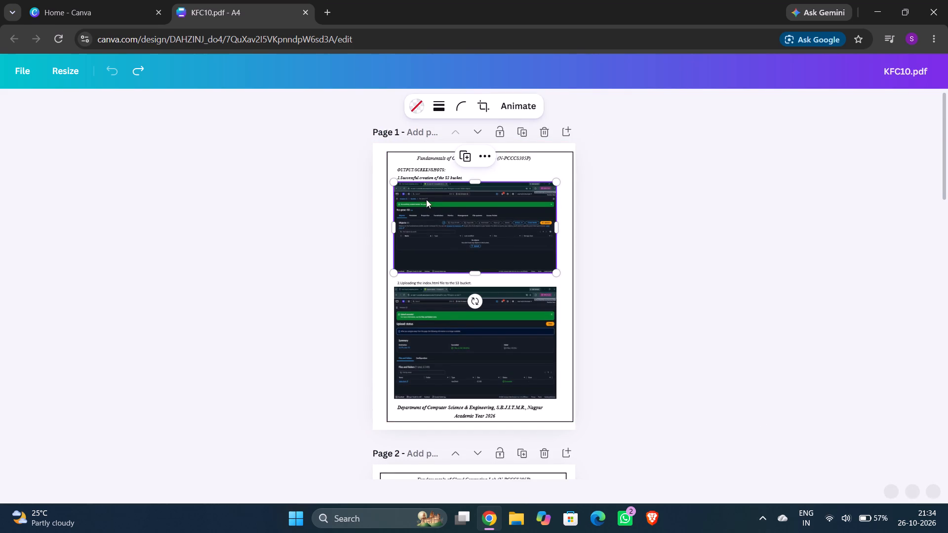
pyautogui.click(427, 193)
pyautogui.moveTo(427, 193); pyautogui.dragTo(427, 203)
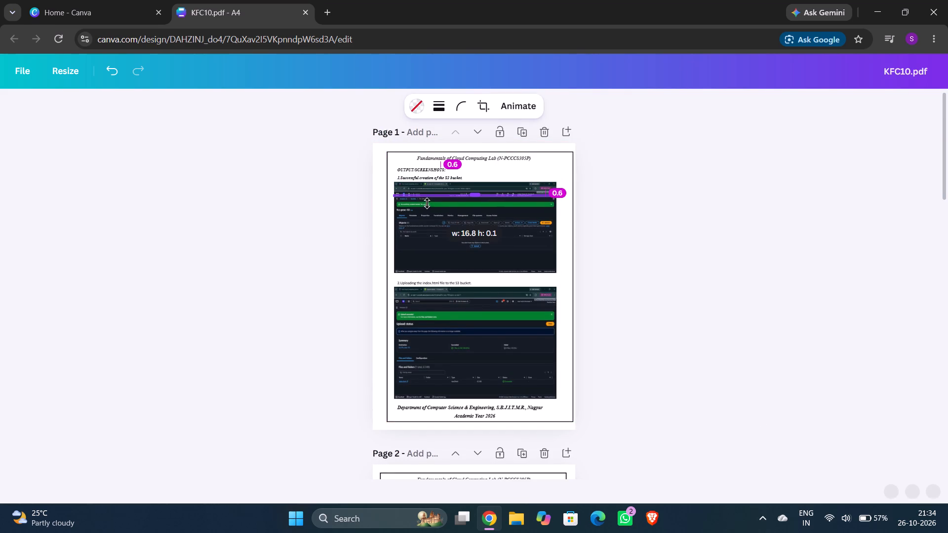
pyautogui.moveTo(427, 203); pyautogui.dragTo(427, 204)
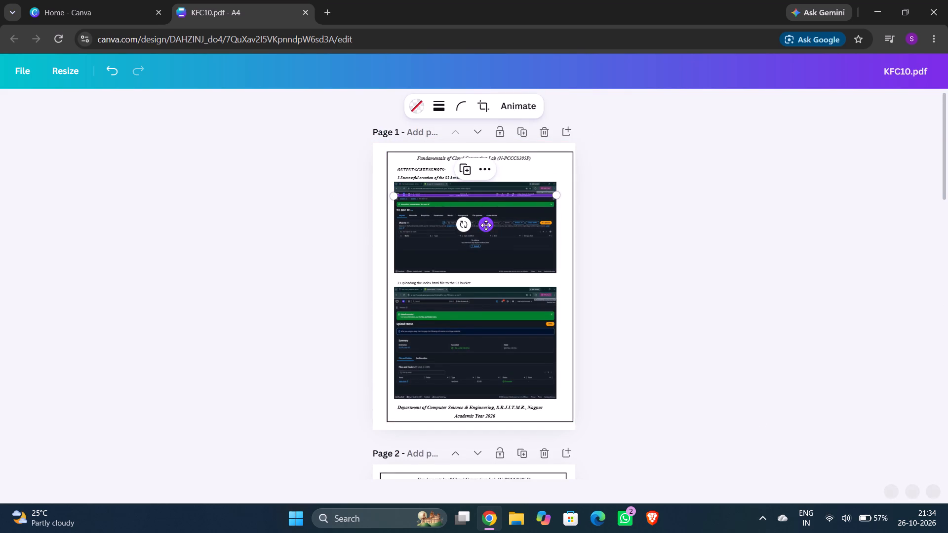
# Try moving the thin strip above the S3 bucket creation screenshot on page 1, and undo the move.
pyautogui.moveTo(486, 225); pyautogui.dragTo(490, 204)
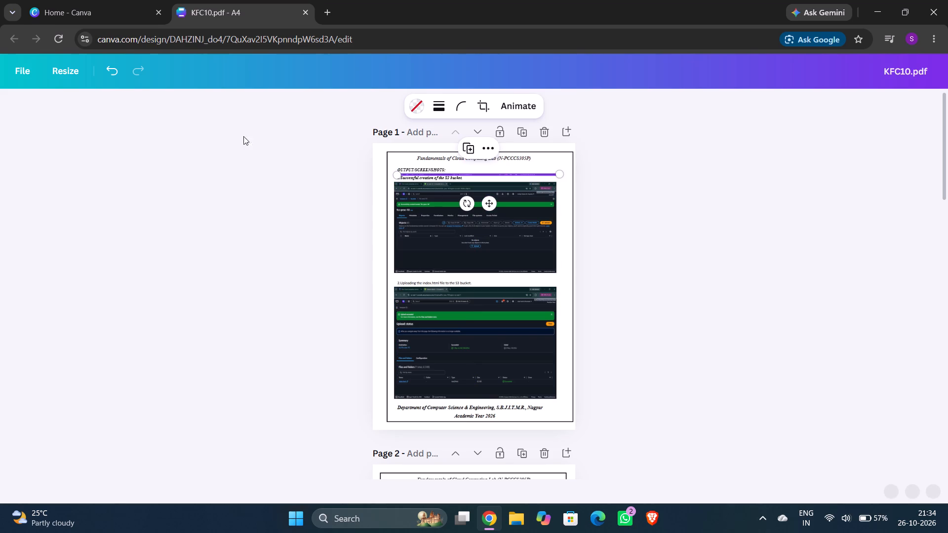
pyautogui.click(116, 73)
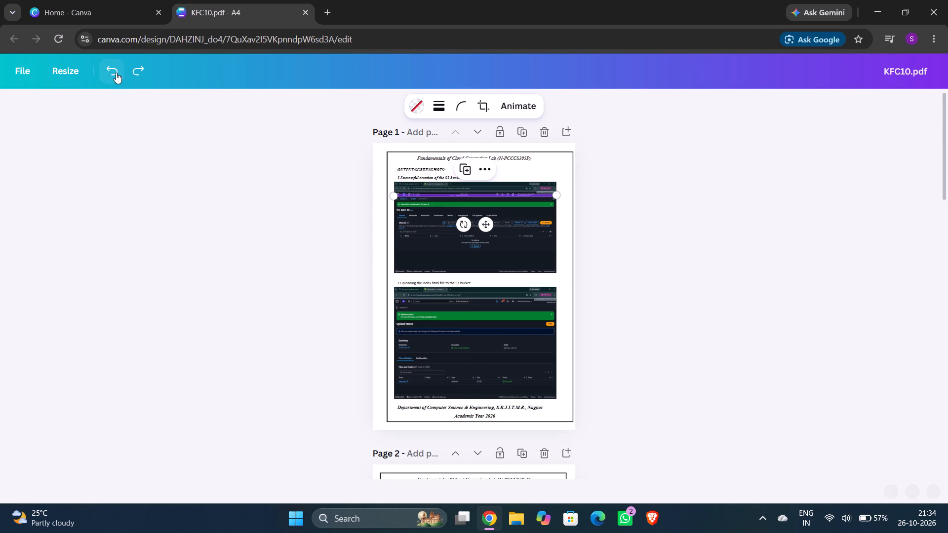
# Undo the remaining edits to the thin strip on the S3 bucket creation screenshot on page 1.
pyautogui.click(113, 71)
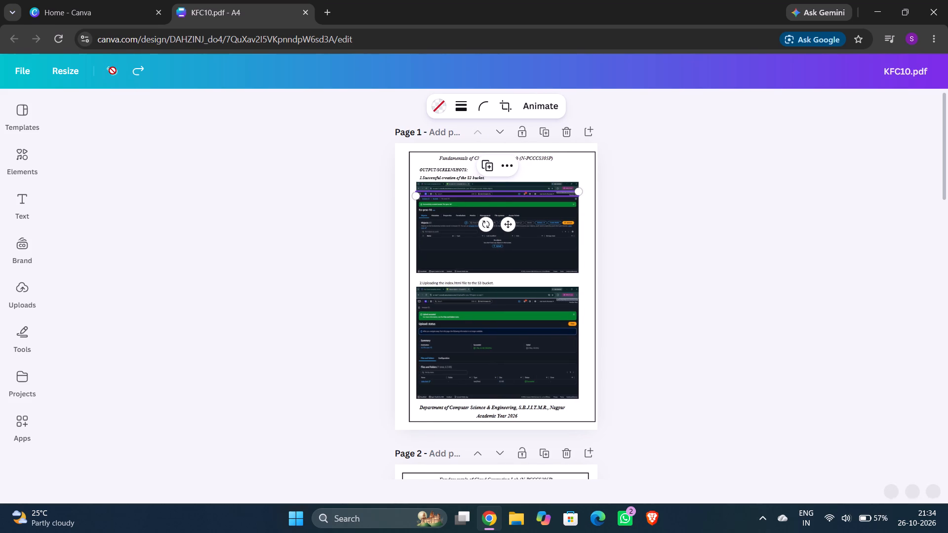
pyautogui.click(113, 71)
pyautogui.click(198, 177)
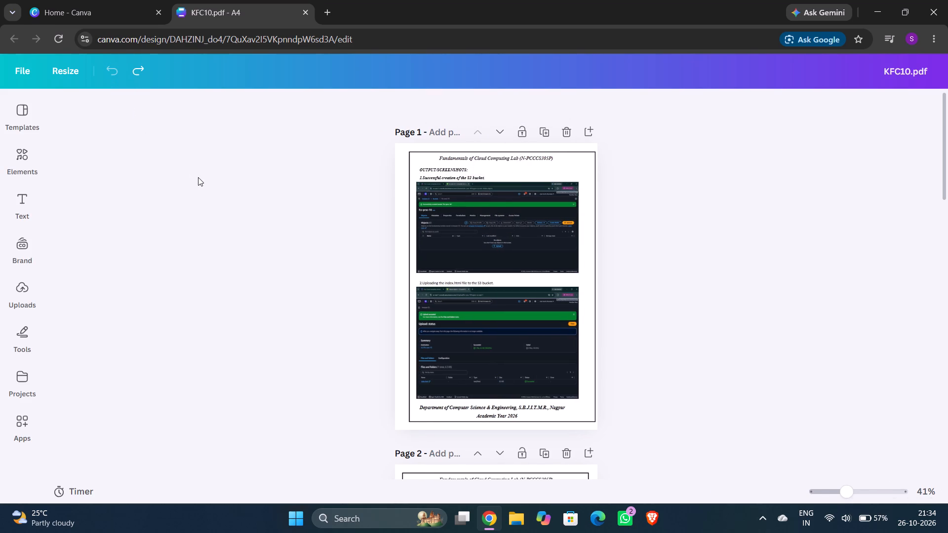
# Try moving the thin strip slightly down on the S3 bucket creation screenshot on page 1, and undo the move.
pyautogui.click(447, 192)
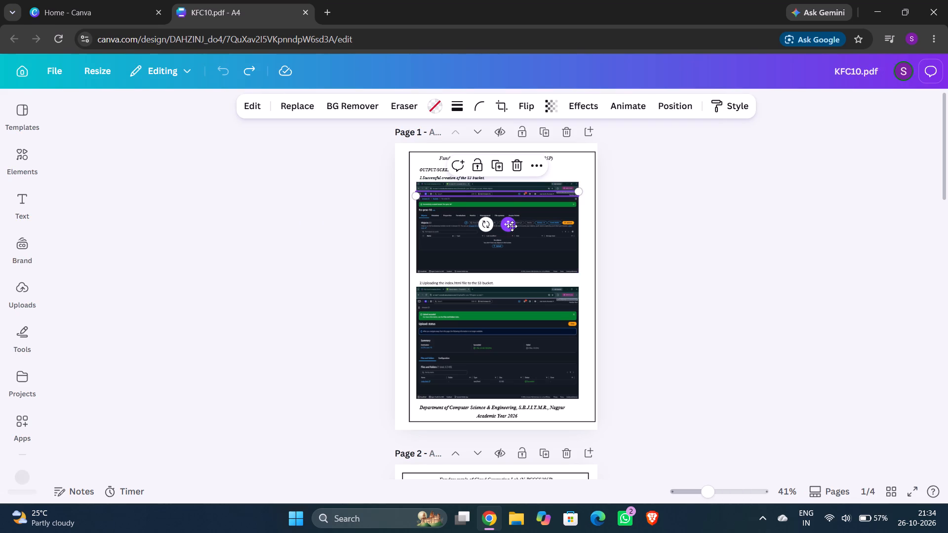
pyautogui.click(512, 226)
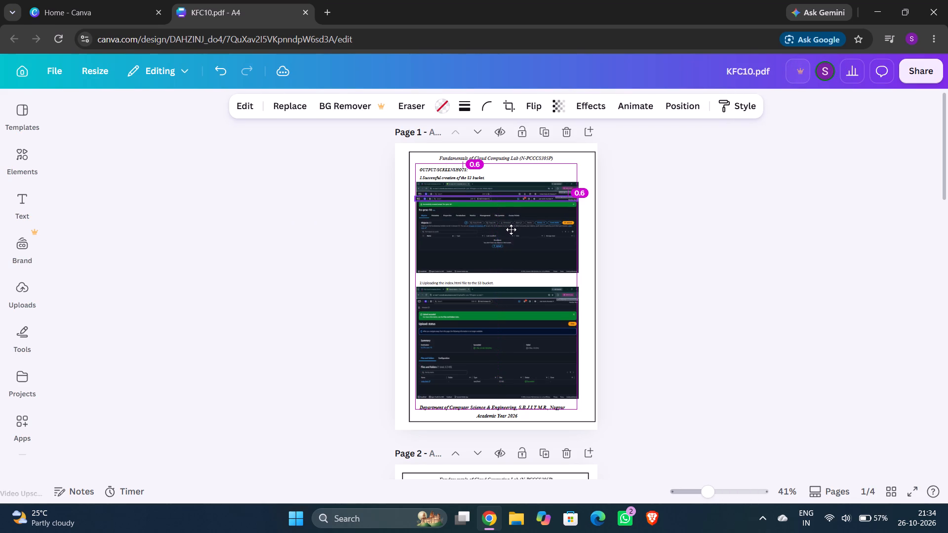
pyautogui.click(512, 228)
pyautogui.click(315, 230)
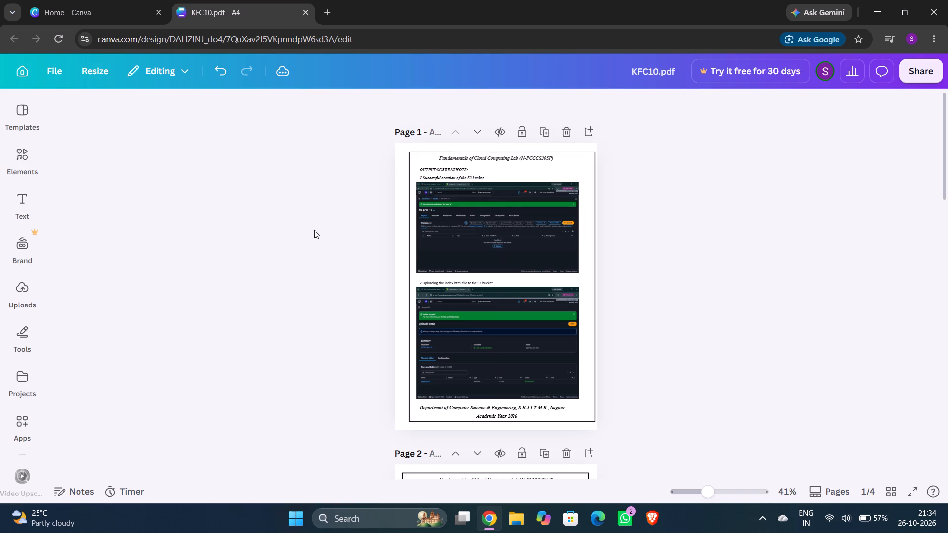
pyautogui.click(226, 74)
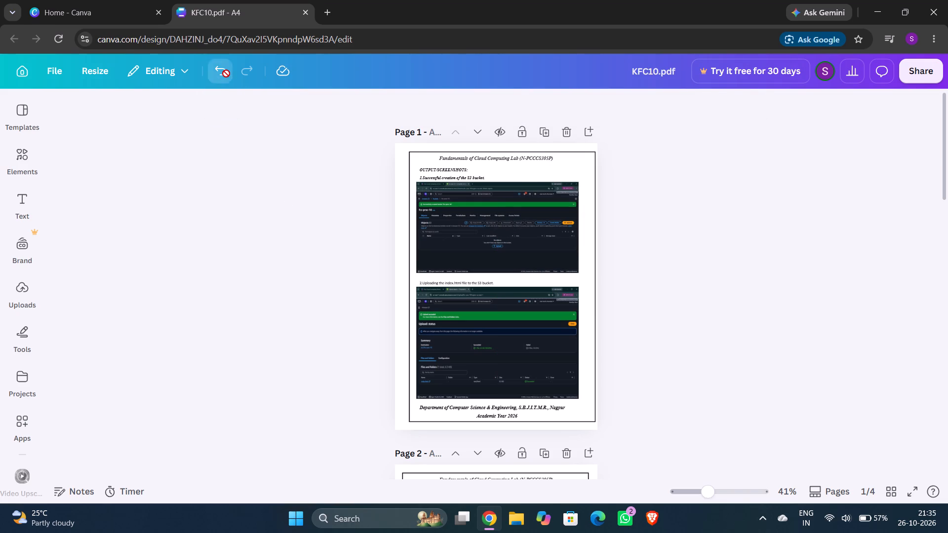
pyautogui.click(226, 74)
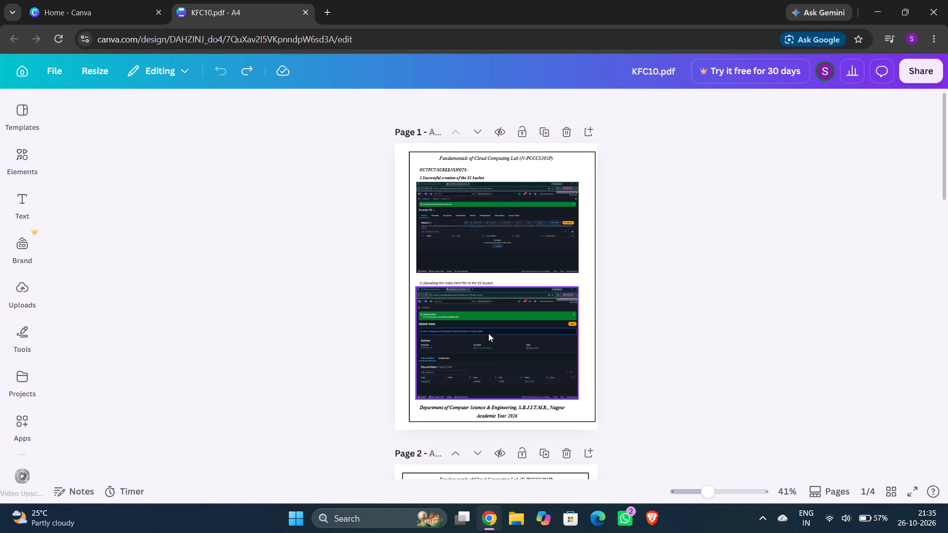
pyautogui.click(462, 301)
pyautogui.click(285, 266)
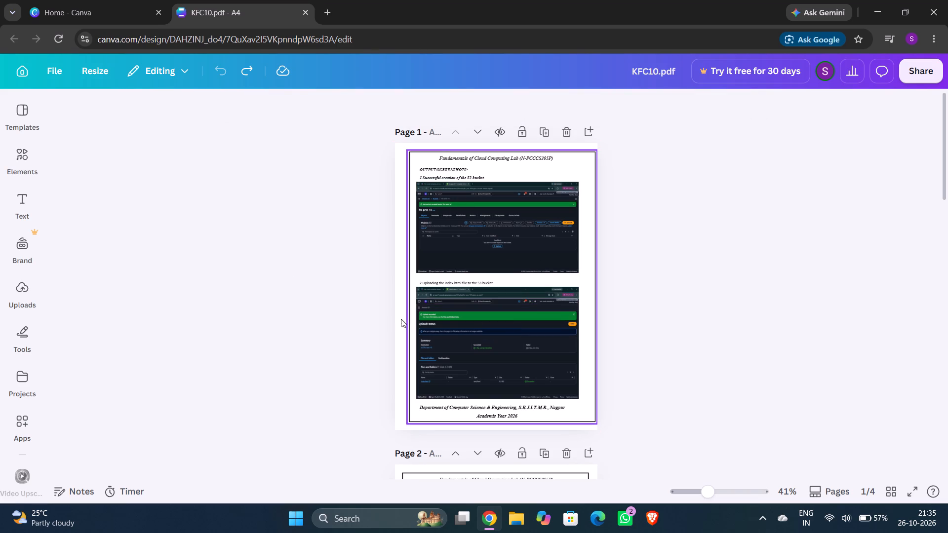
# Move the header strip off the top of the S3 bucket creation screenshot on page 1 and delete it with its frame.
pyautogui.scroll(-4, 738, 323)
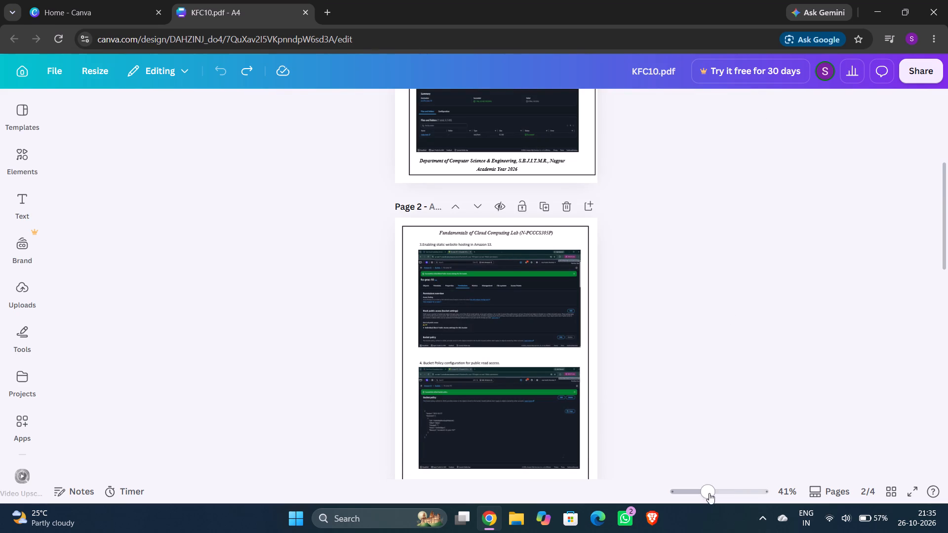
pyautogui.moveTo(708, 493); pyautogui.dragTo(742, 497)
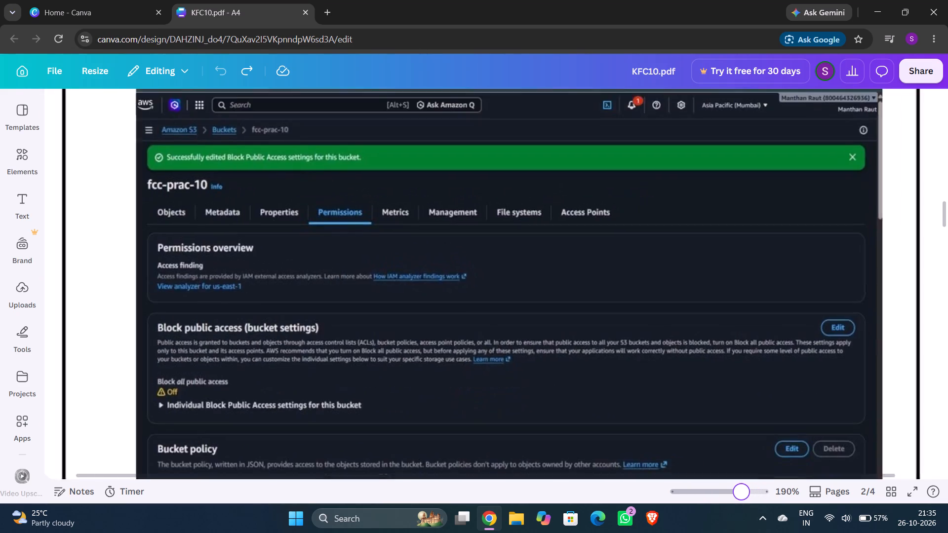
pyautogui.moveTo(742, 497); pyautogui.dragTo(726, 504)
pyautogui.click(726, 504)
pyautogui.scroll(5, 502, 355)
pyautogui.scroll(5, 426, 234)
pyautogui.scroll(3, 407, 286)
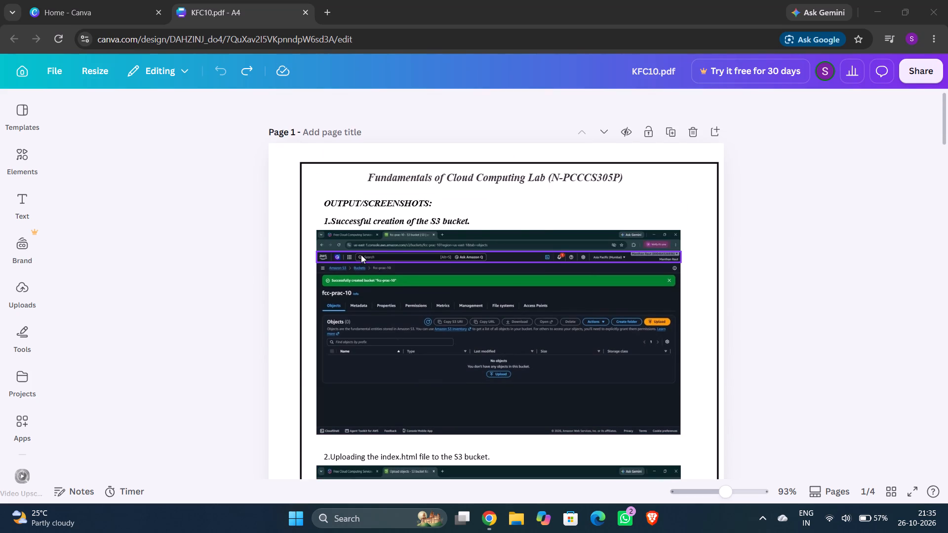
pyautogui.click(361, 255)
pyautogui.moveTo(361, 255); pyautogui.dragTo(371, 293)
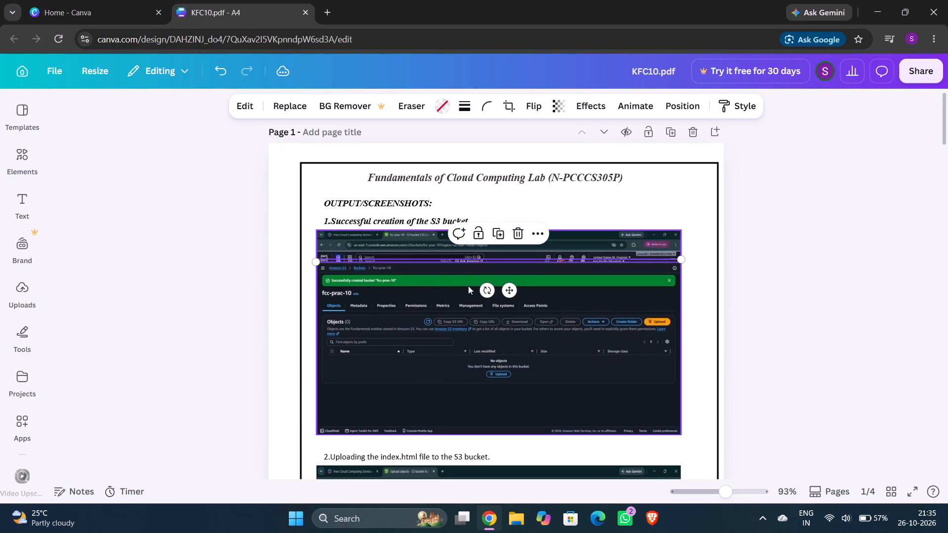
pyautogui.moveTo(512, 286); pyautogui.dragTo(518, 330)
pyautogui.tripleClick(518, 330)
pyautogui.click(525, 281)
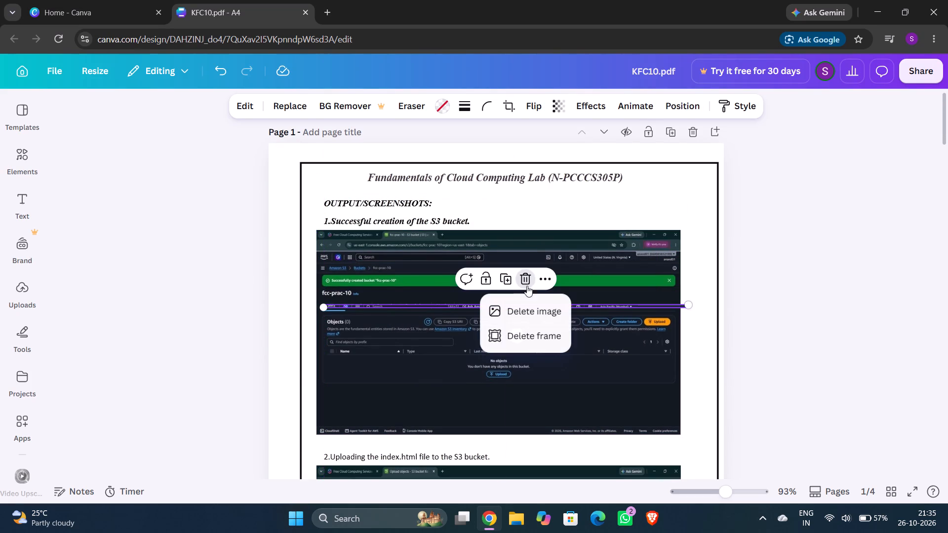
pyautogui.click(540, 335)
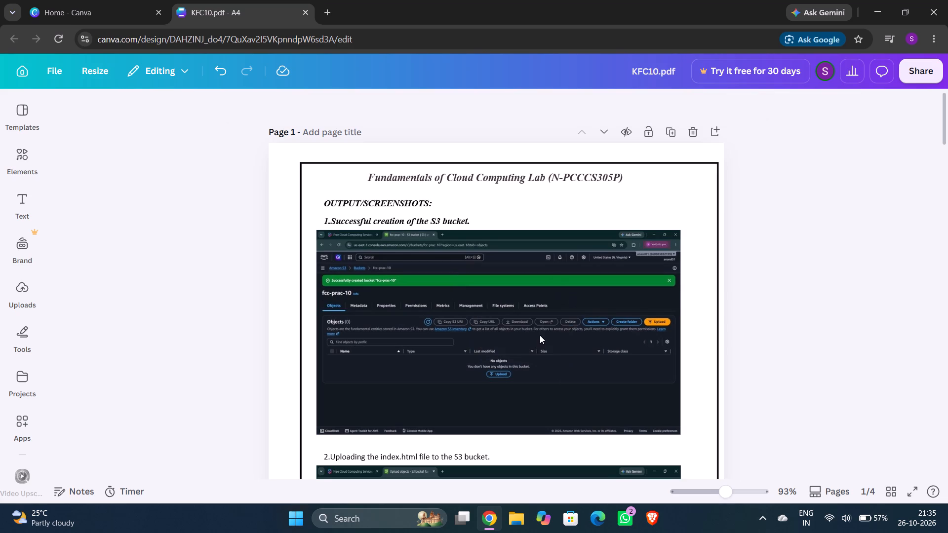
# Paste the copied AWS Buckets screenshot onto page 1 and crop it to its navigation bar, about 15 wide and 0.5 high.
pyautogui.rightClick(451, 291)
pyautogui.click(489, 129)
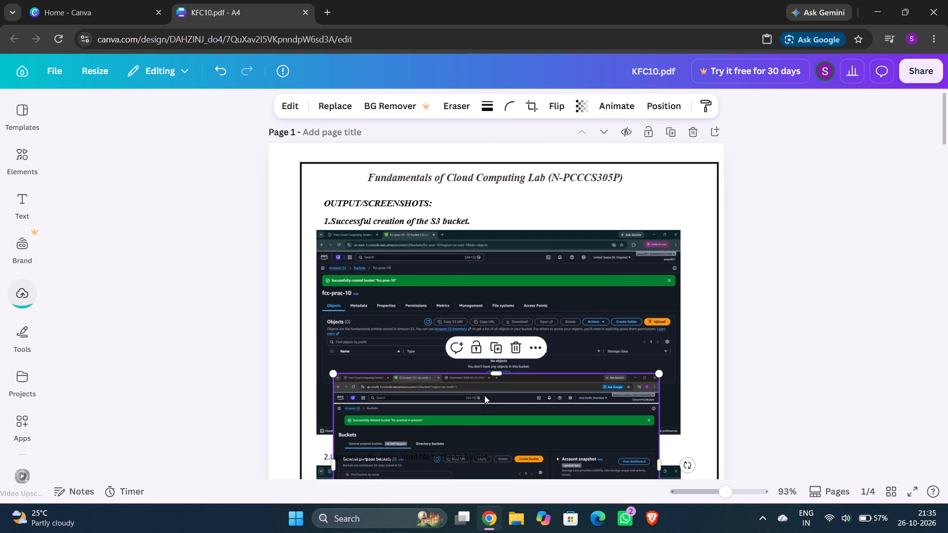
pyautogui.moveTo(497, 369); pyautogui.dragTo(499, 384)
pyautogui.scroll(-2, 500, 417)
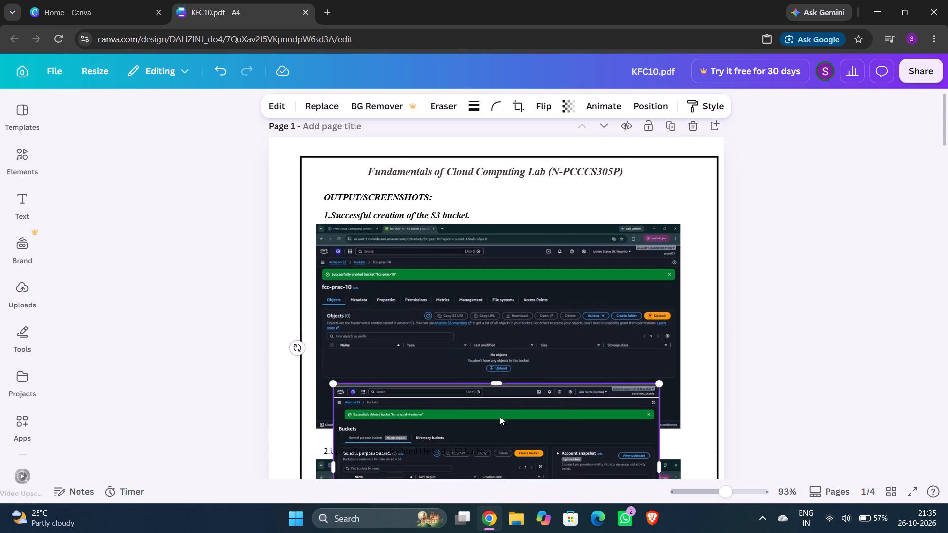
pyautogui.scroll(-1, 500, 417)
pyautogui.moveTo(499, 373); pyautogui.dragTo(505, 250)
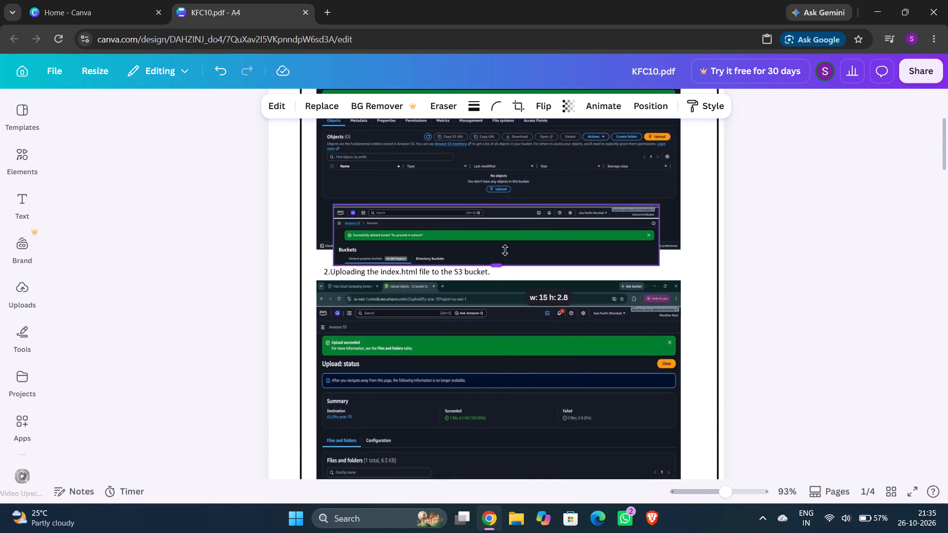
pyautogui.moveTo(505, 250); pyautogui.dragTo(502, 222)
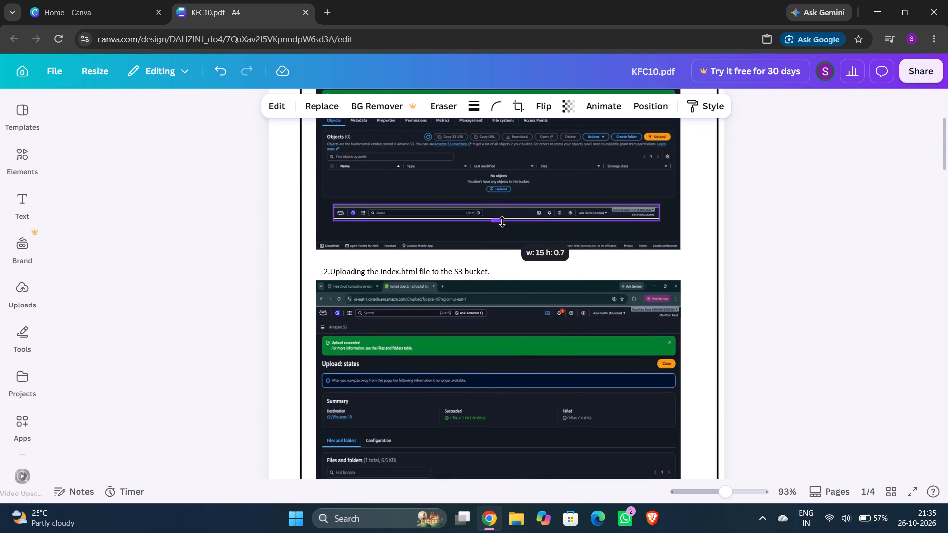
pyautogui.moveTo(502, 222); pyautogui.dragTo(502, 219)
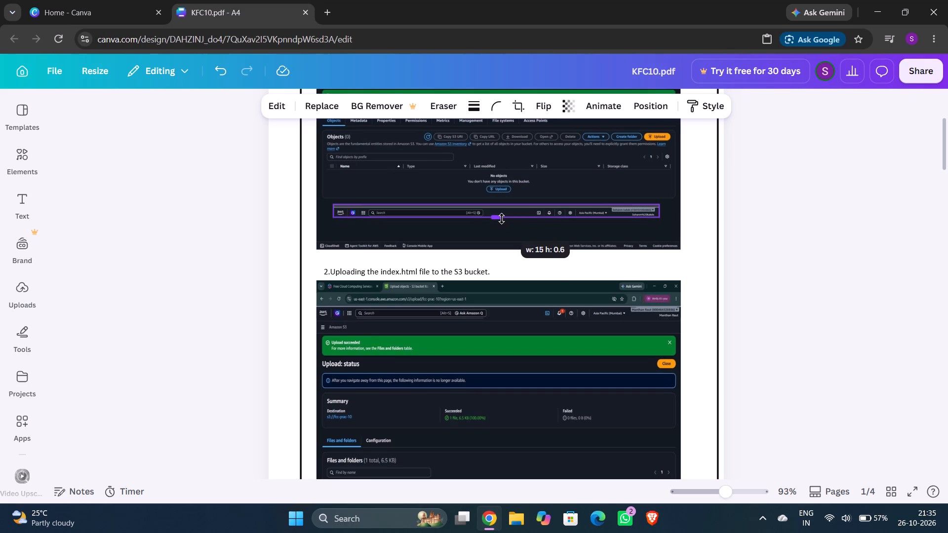
pyautogui.moveTo(502, 219); pyautogui.dragTo(502, 219)
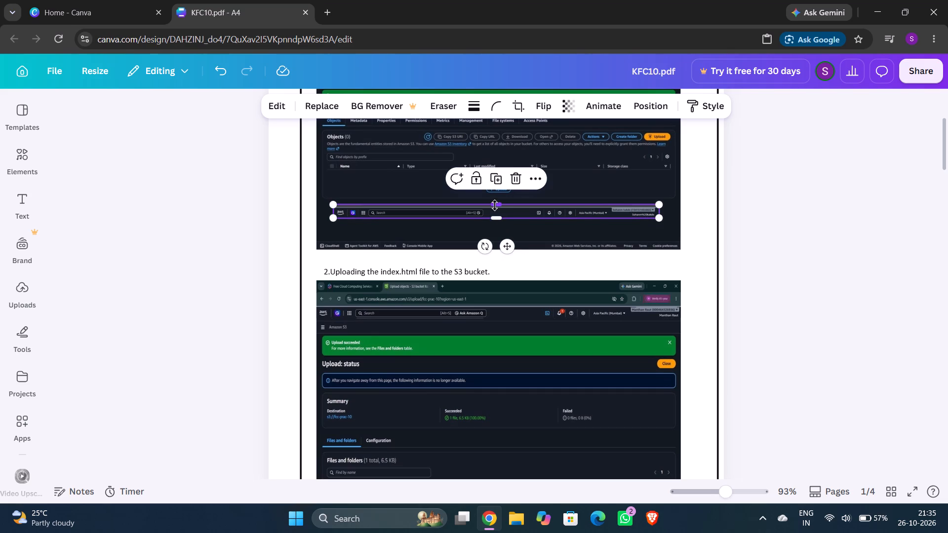
pyautogui.click(495, 205)
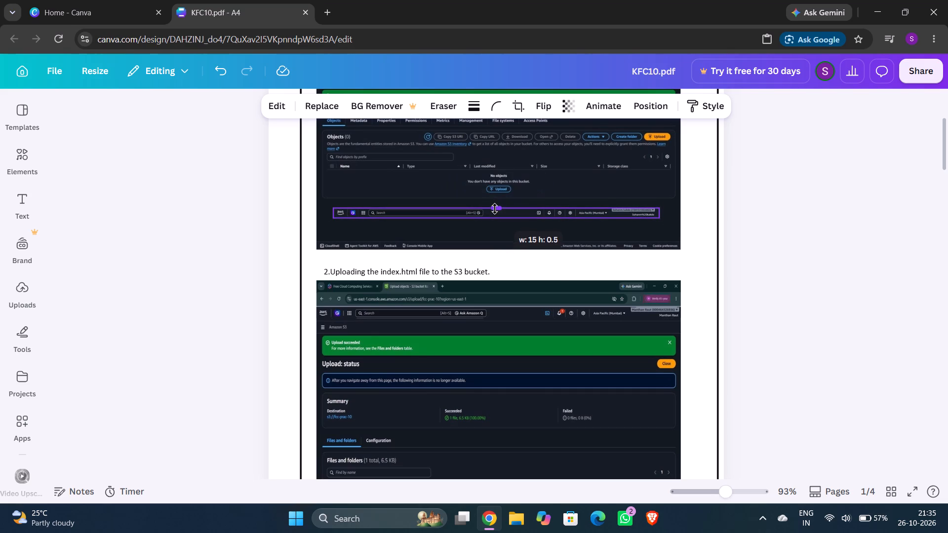
pyautogui.click(170, 254)
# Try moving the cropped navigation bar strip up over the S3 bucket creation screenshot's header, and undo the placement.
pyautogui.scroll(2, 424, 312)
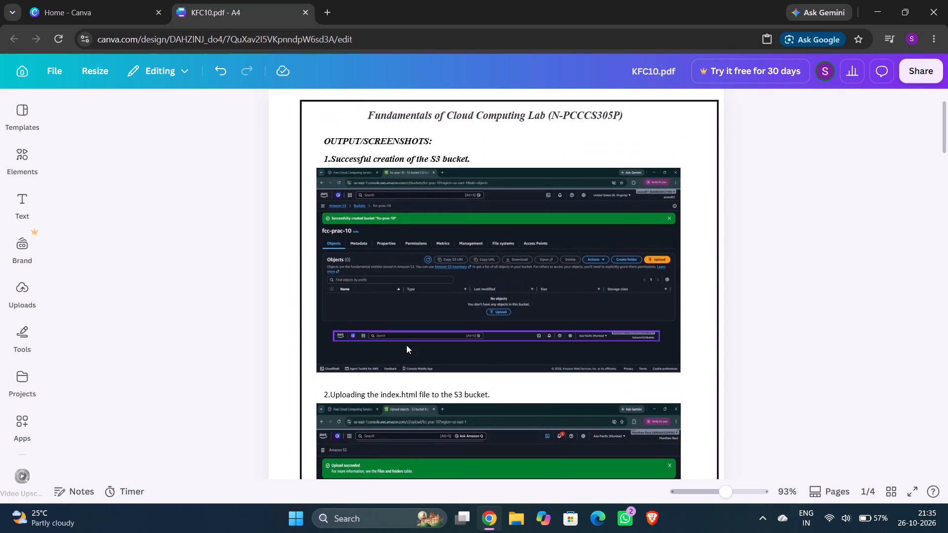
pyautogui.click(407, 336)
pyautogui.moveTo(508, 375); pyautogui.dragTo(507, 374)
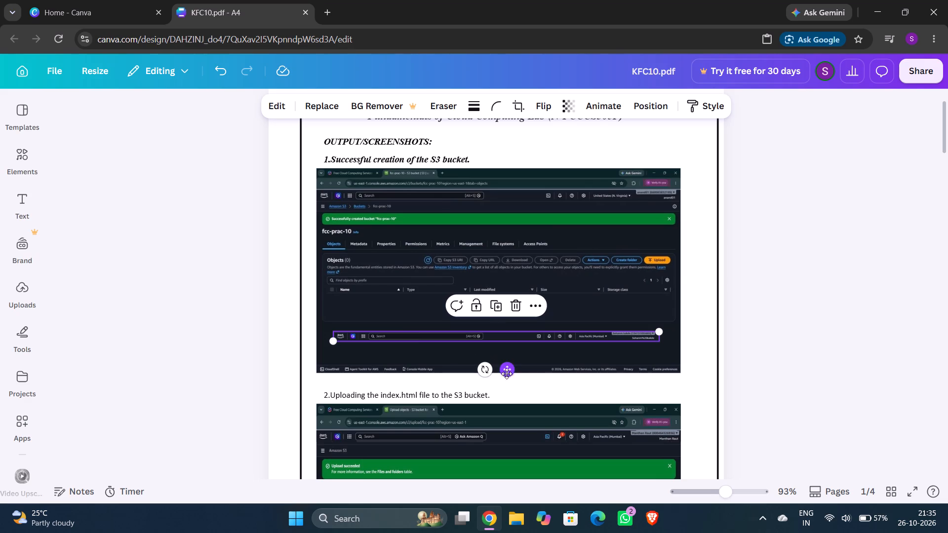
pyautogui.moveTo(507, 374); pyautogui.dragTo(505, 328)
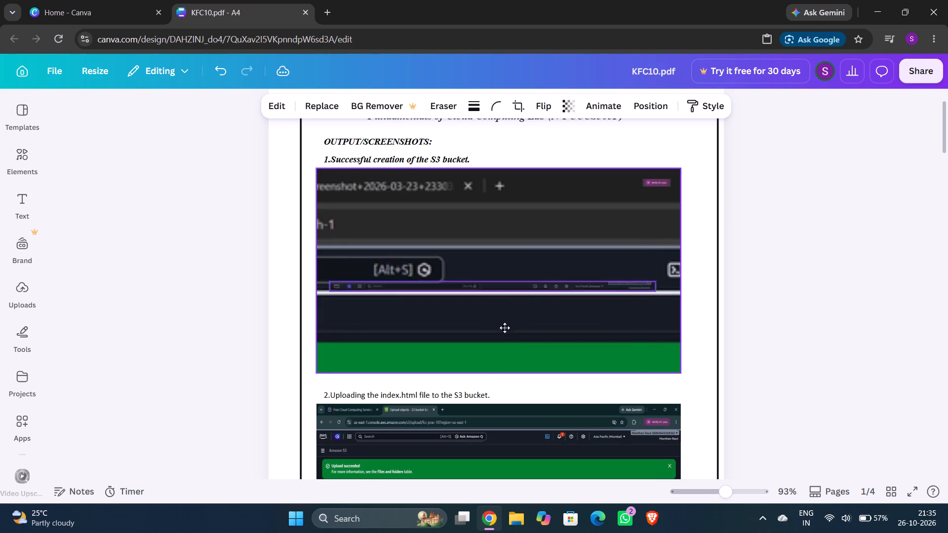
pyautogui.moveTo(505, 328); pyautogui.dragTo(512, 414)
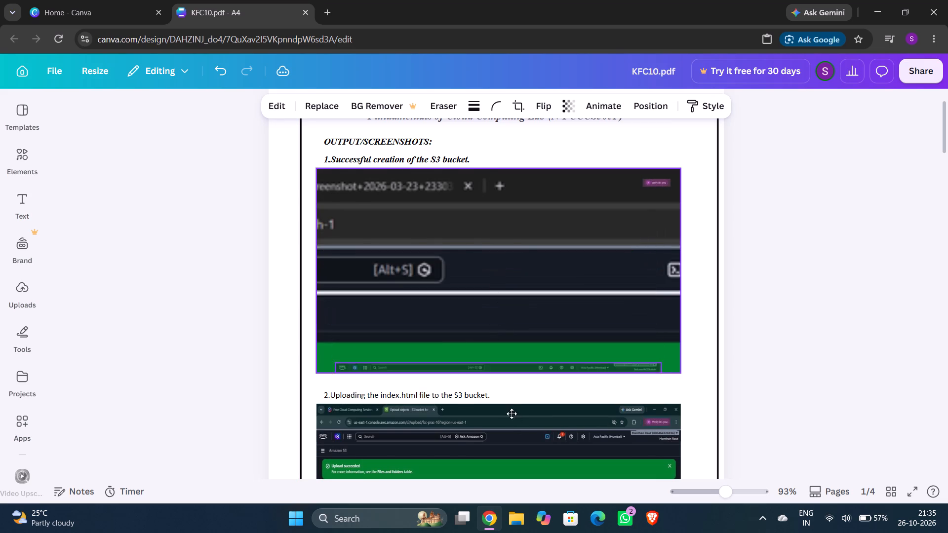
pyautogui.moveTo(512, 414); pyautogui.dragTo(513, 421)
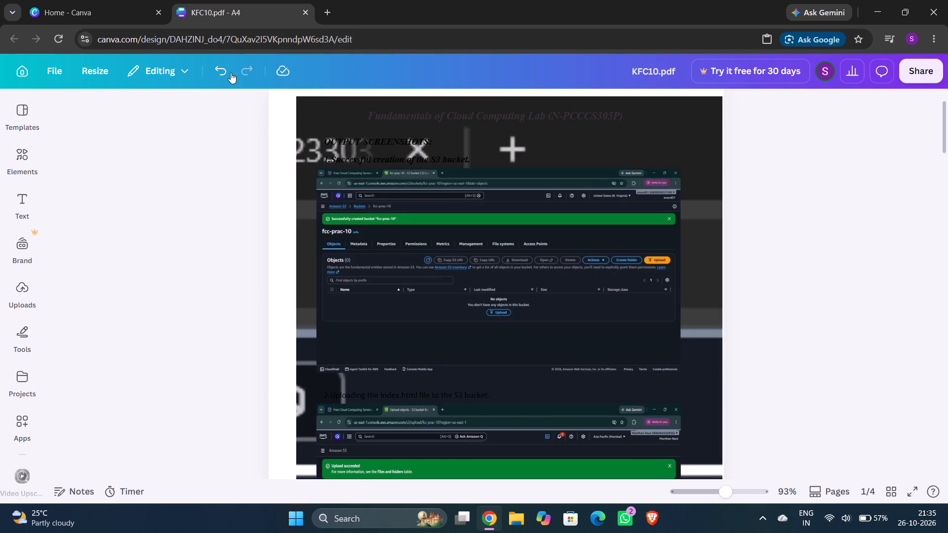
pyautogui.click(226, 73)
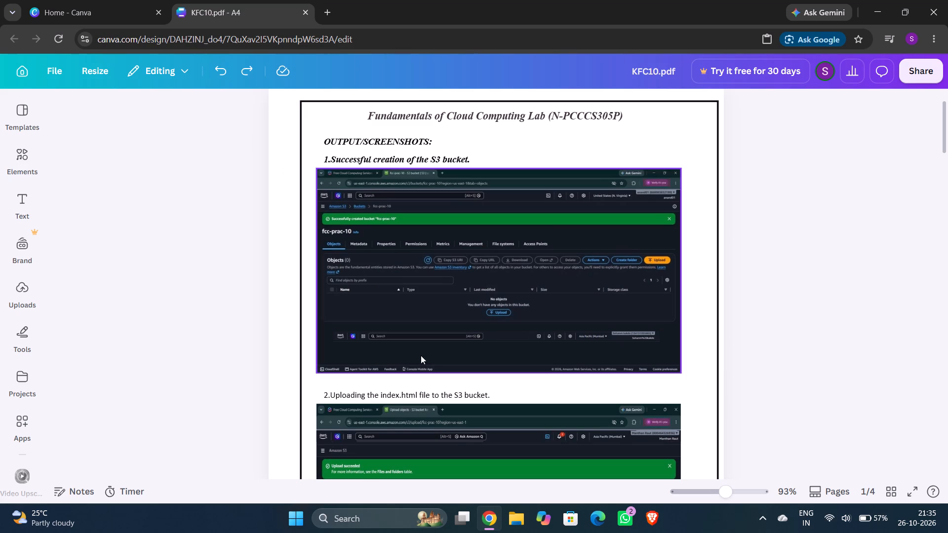
# Copy the cropped navigation bar strip near the bottom of the S3 bucket creation screenshot.
pyautogui.click(418, 339)
pyautogui.rightClick(418, 339)
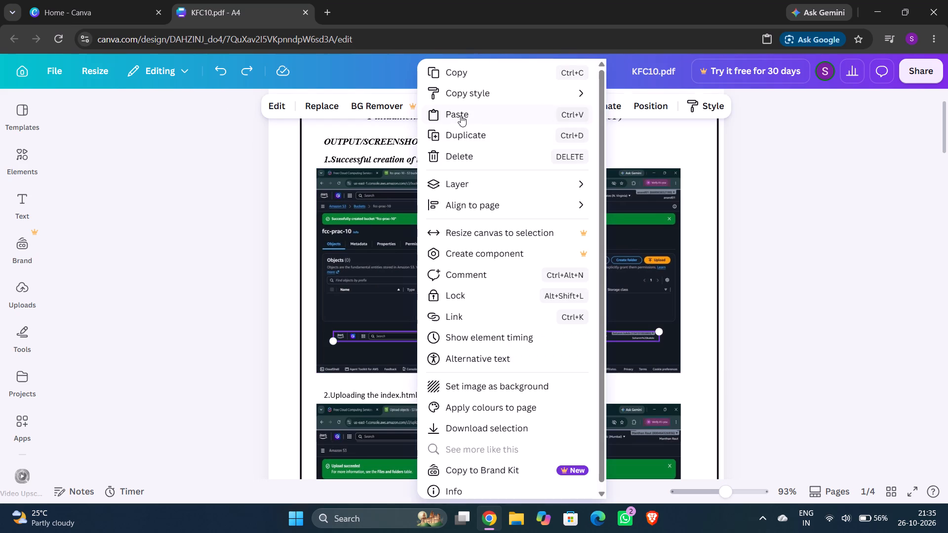
pyautogui.click(452, 73)
# Detach the S3 bucket creation screenshot on page 1 from its frame and delete the emptied frame.
pyautogui.rightClick(445, 240)
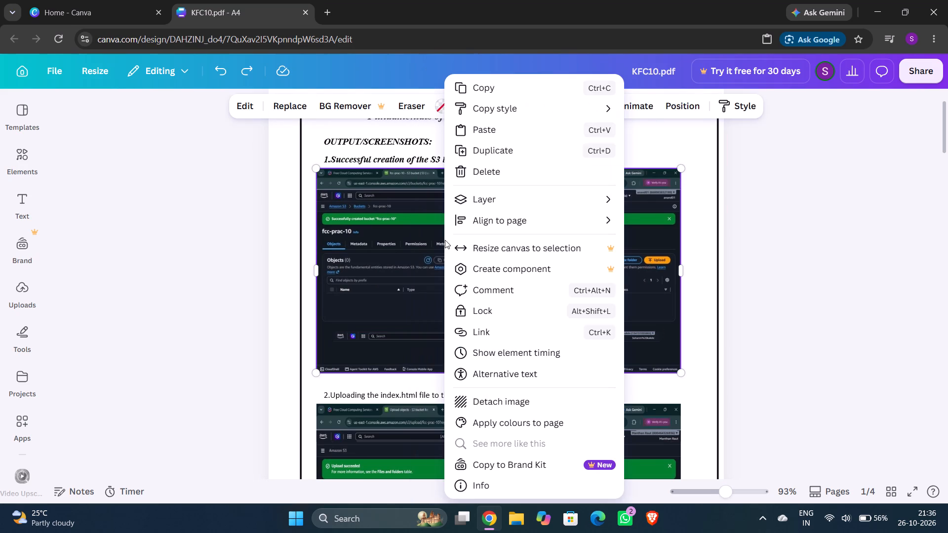
pyautogui.click(516, 399)
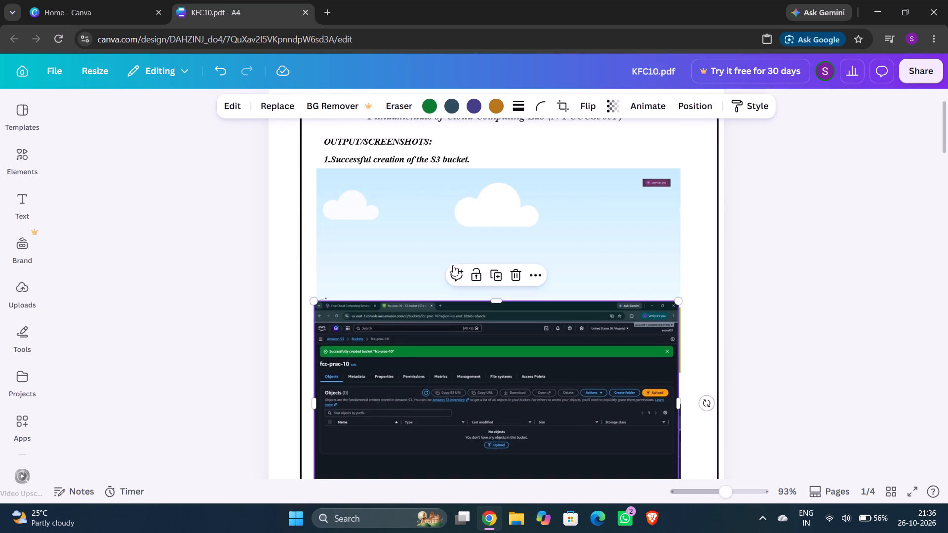
pyautogui.click(433, 220)
pyautogui.click(520, 143)
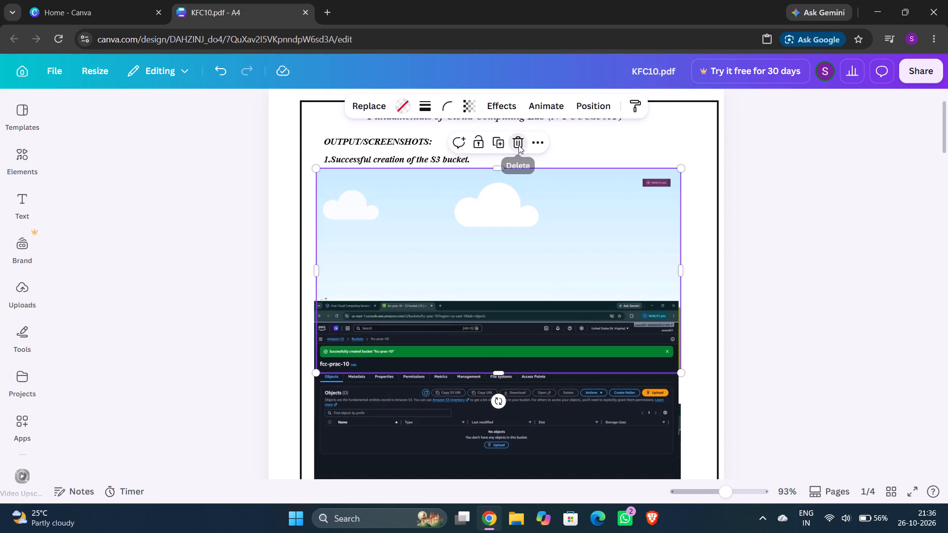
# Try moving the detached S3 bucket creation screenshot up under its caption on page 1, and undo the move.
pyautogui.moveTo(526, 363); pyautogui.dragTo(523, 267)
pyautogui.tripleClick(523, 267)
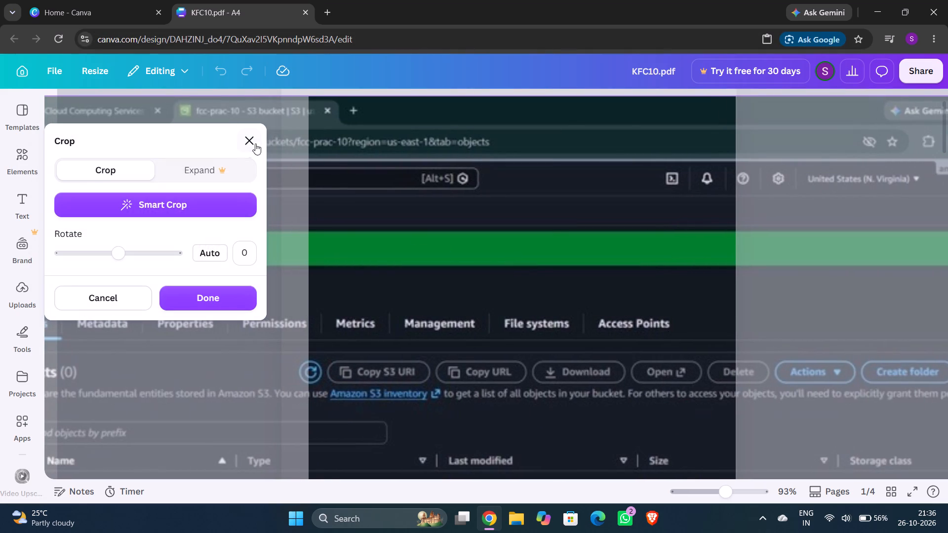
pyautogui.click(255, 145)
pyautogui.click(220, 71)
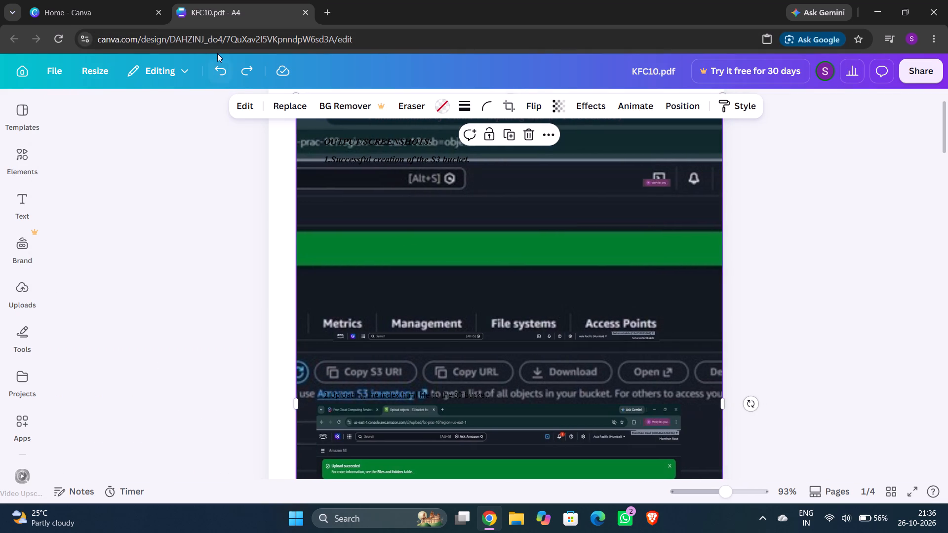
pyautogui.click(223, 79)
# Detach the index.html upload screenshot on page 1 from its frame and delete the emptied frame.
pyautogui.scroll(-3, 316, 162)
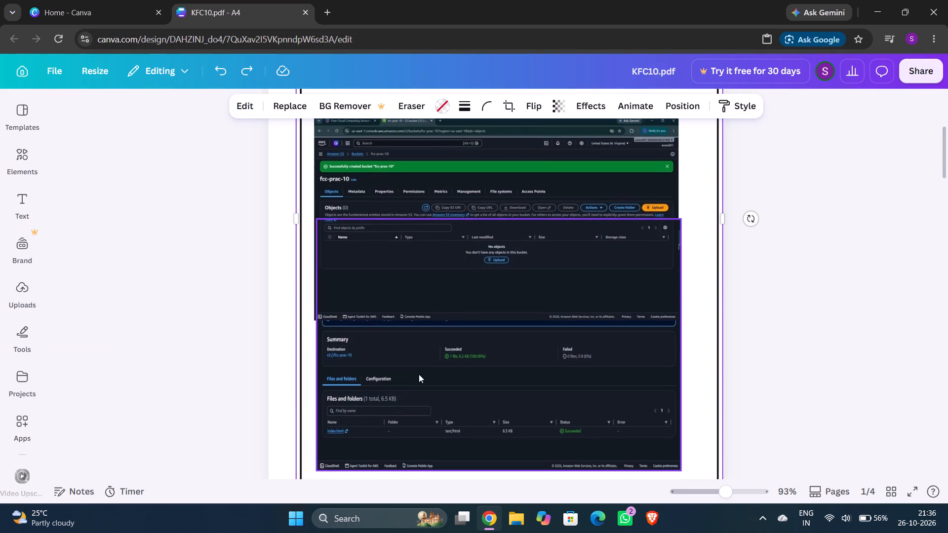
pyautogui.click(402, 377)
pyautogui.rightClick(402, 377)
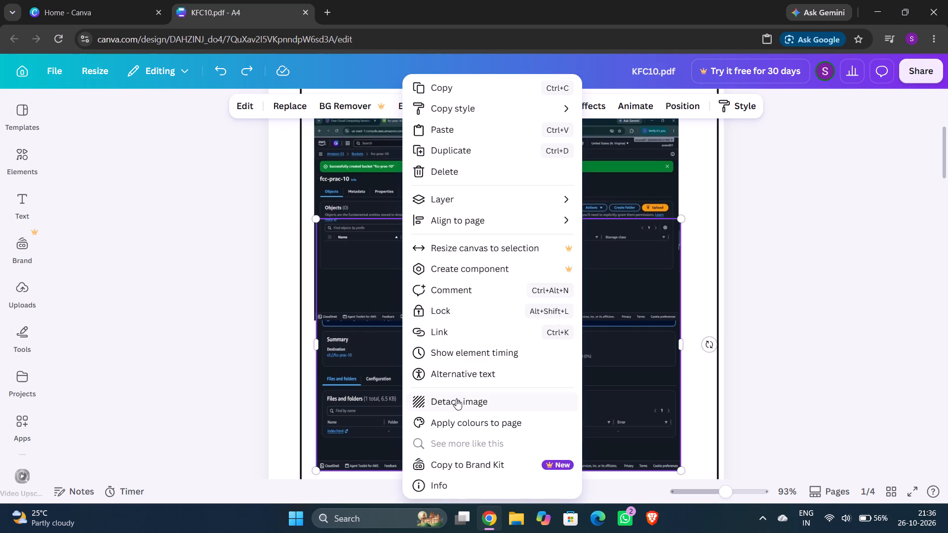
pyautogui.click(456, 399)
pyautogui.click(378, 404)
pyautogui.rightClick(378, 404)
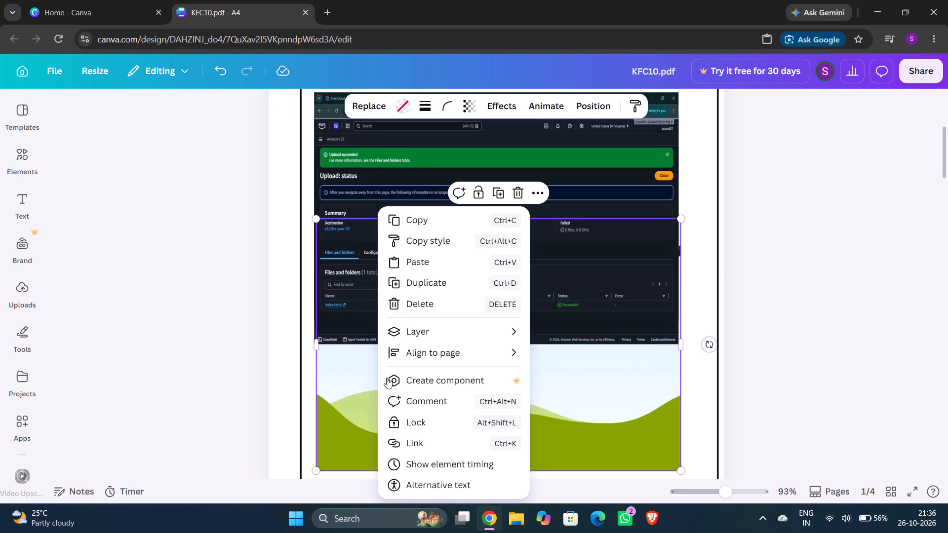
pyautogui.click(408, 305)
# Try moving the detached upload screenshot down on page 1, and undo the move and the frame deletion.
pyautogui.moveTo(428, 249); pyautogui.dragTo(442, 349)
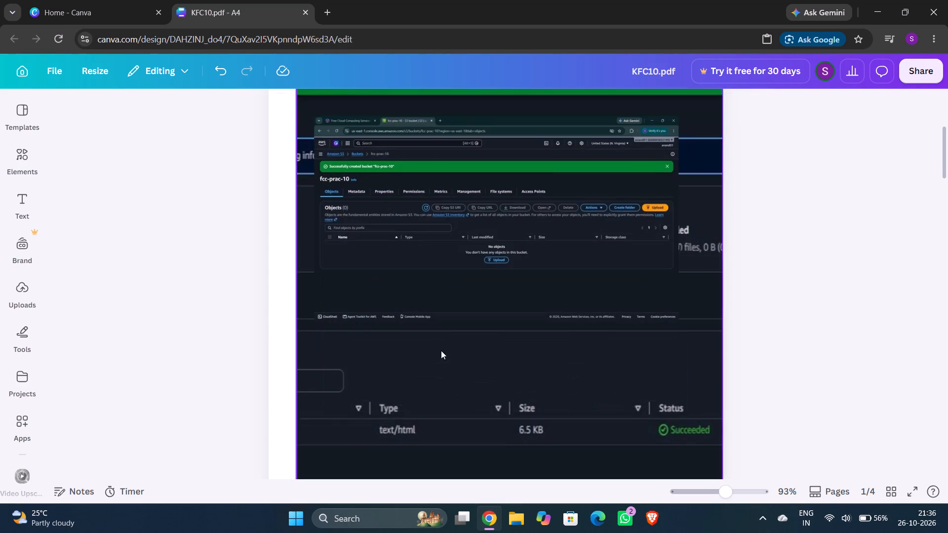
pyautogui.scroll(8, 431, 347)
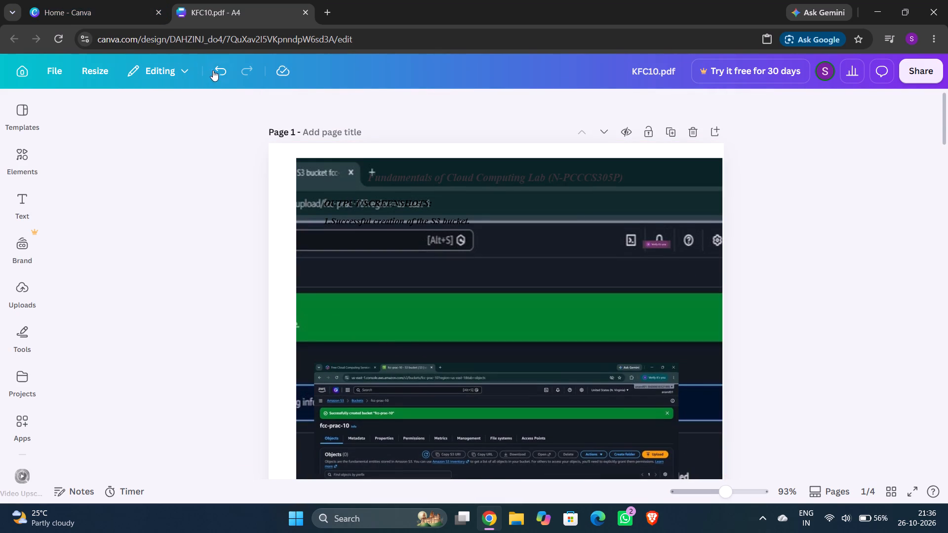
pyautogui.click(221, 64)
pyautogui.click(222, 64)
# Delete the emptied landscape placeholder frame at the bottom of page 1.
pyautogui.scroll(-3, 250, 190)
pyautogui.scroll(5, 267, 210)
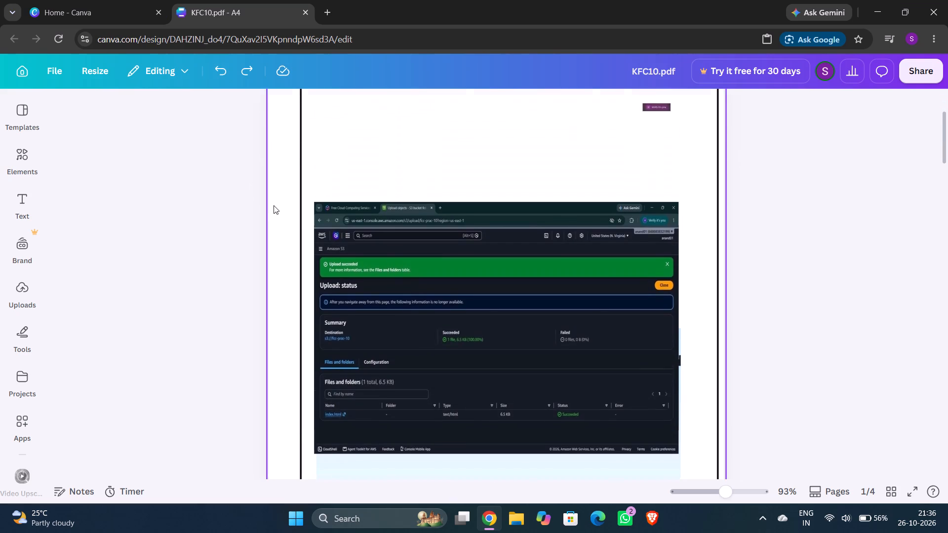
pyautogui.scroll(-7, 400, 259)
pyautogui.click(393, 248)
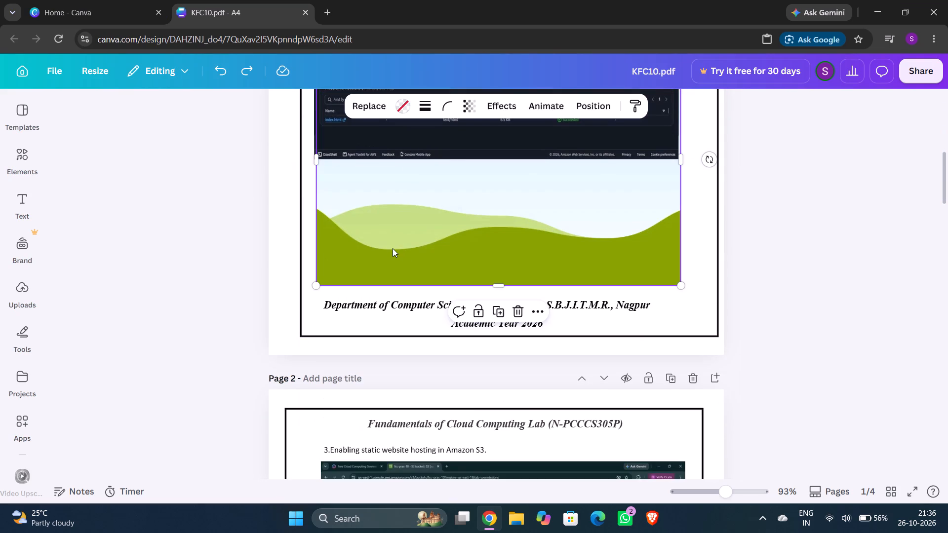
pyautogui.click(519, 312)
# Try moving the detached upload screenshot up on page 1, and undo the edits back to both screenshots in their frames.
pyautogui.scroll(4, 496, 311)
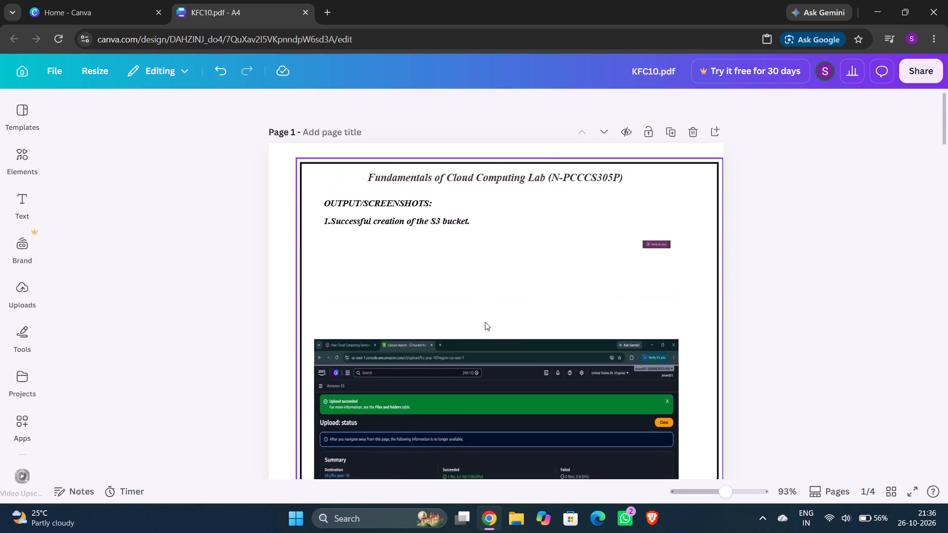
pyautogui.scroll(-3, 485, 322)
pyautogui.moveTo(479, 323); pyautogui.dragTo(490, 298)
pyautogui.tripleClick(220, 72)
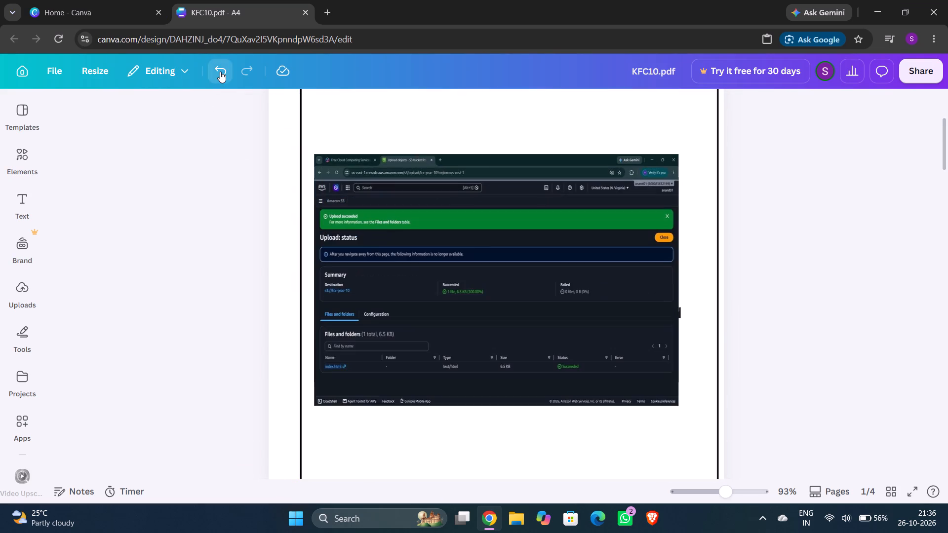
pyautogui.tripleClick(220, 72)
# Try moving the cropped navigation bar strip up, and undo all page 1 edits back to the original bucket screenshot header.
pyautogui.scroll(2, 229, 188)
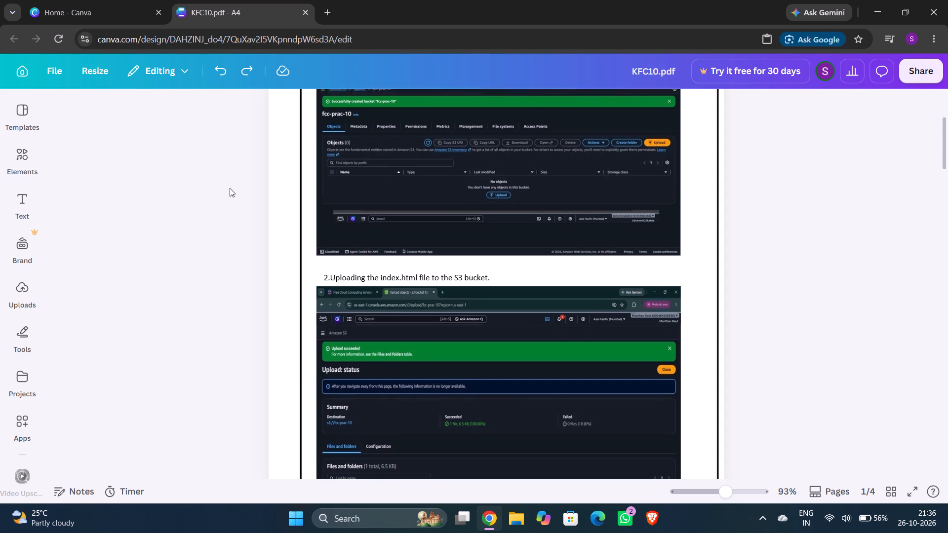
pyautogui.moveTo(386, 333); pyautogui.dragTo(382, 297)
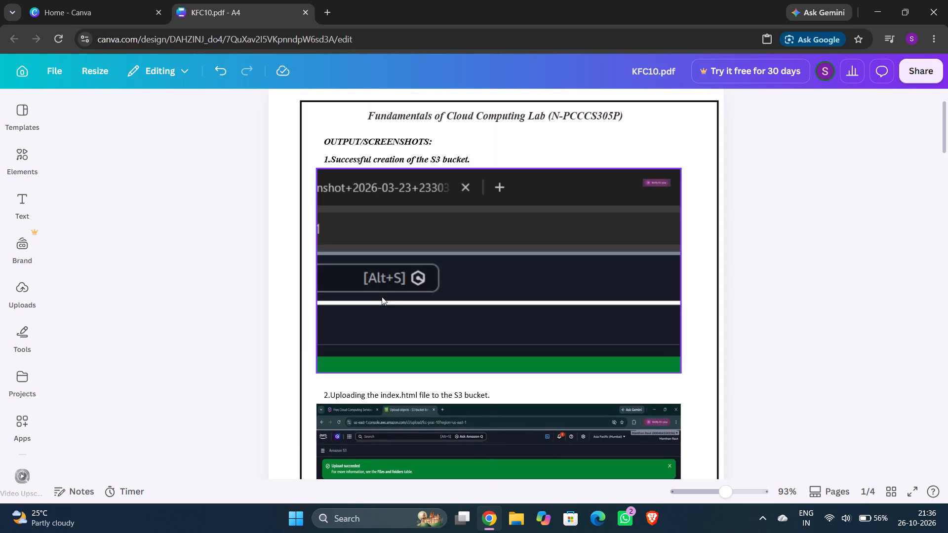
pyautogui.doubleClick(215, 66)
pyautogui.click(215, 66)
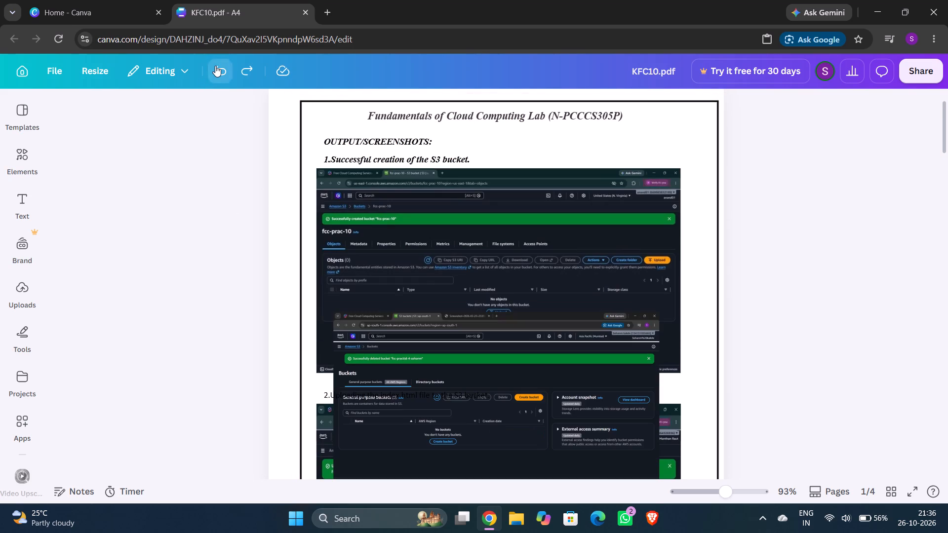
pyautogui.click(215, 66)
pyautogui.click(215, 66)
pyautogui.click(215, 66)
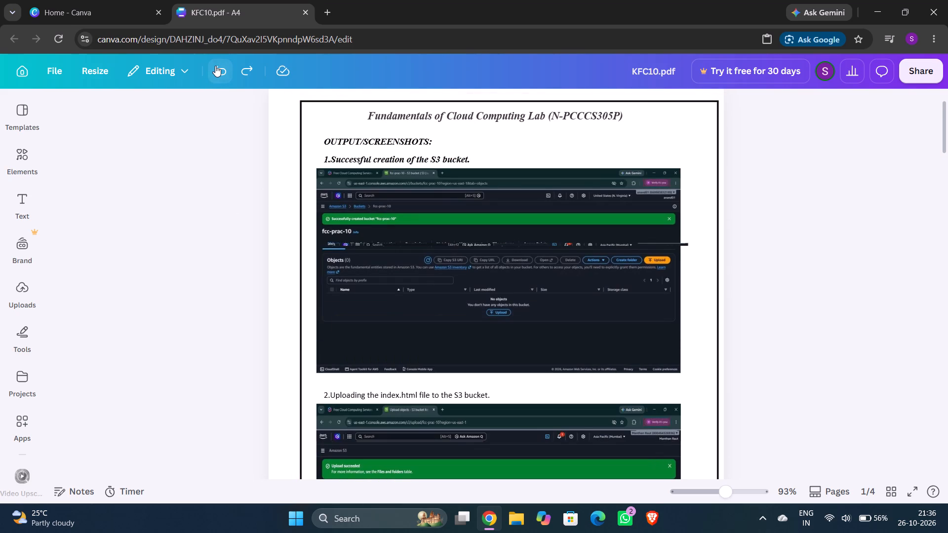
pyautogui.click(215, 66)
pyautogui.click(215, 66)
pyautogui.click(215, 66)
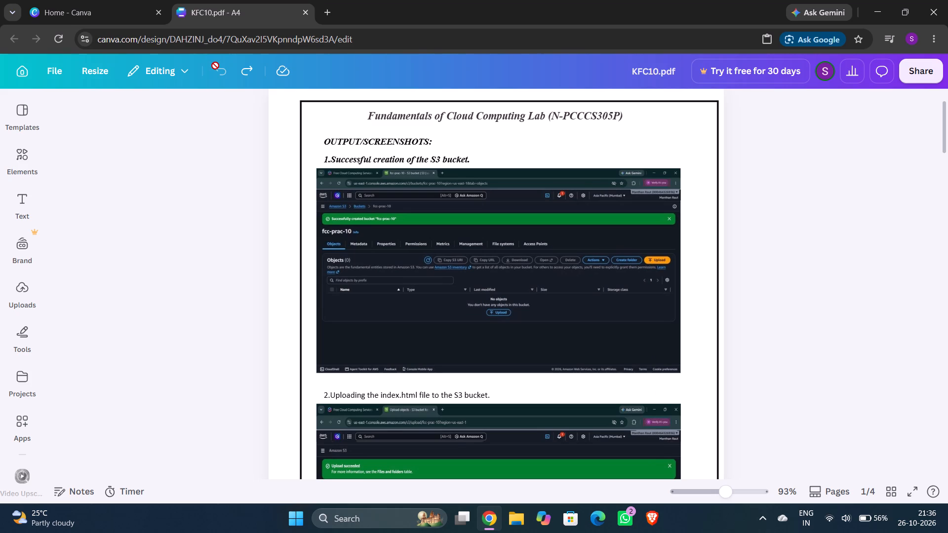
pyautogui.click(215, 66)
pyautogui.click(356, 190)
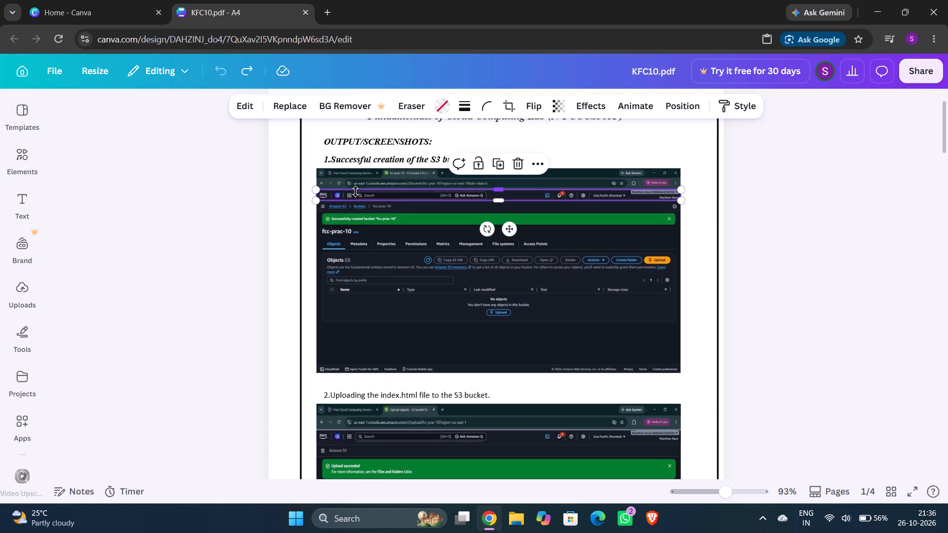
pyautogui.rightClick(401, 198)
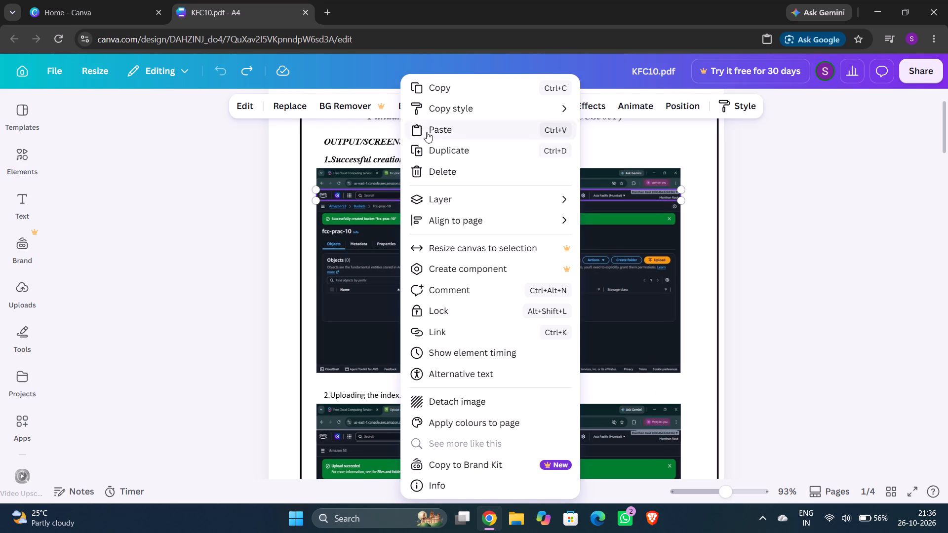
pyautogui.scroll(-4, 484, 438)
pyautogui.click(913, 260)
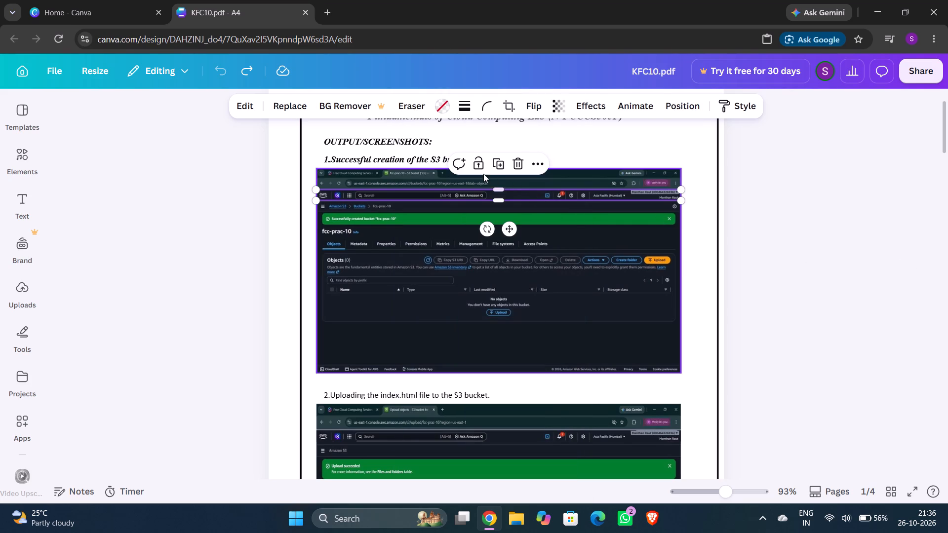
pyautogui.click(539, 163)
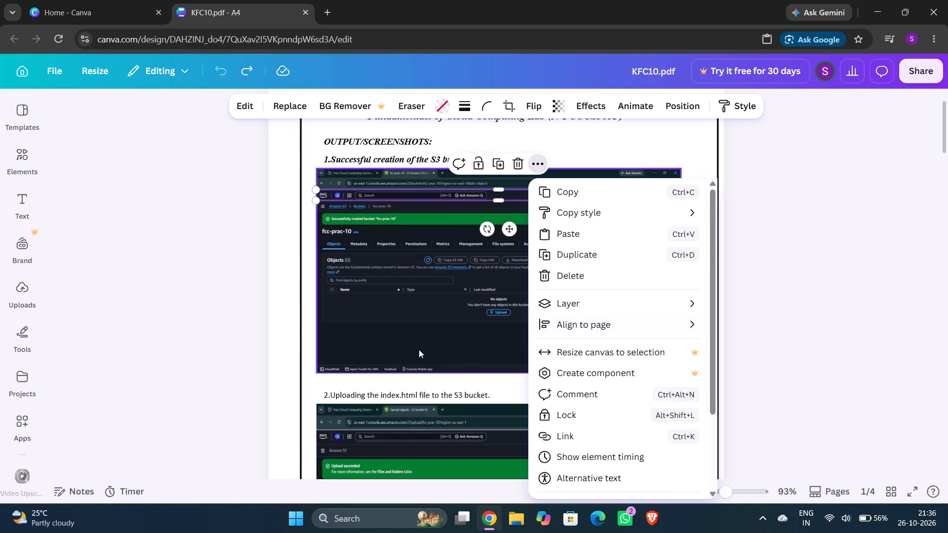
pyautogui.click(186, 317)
# Move the original Asia Pacific (Mumbai) navigation bar strip off the S3 bucket creation screenshot to just above its caption.
pyautogui.click(343, 192)
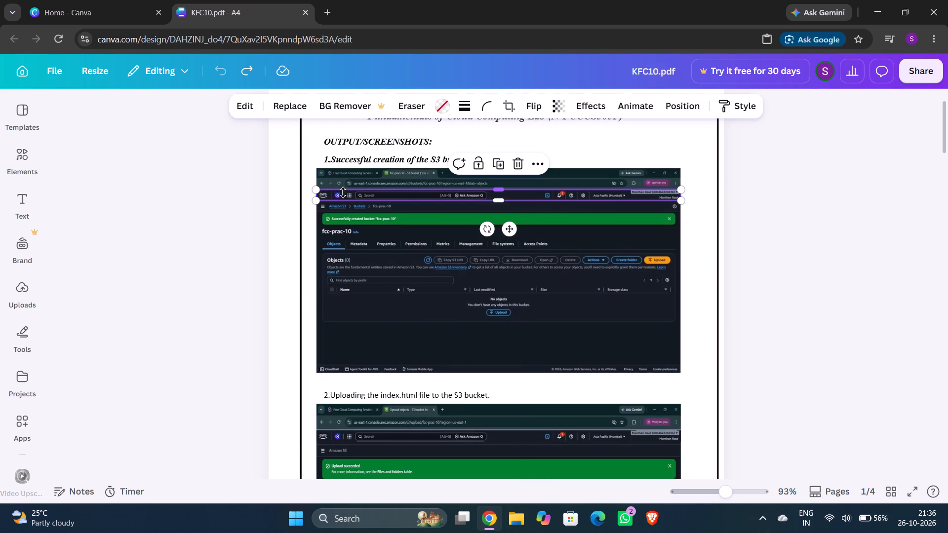
pyautogui.doubleClick(486, 226)
pyautogui.moveTo(486, 226); pyautogui.dragTo(472, 208)
pyautogui.click(217, 75)
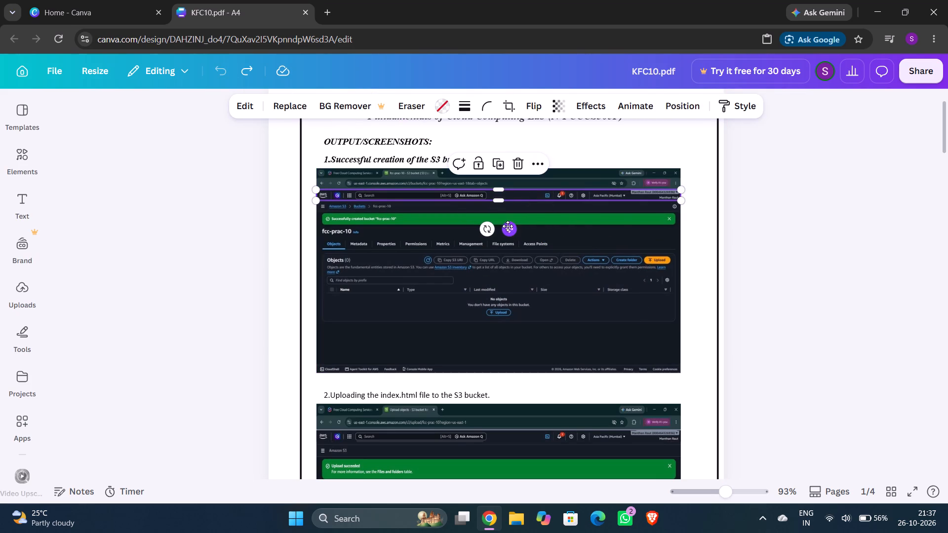
pyautogui.moveTo(510, 228); pyautogui.dragTo(513, 285)
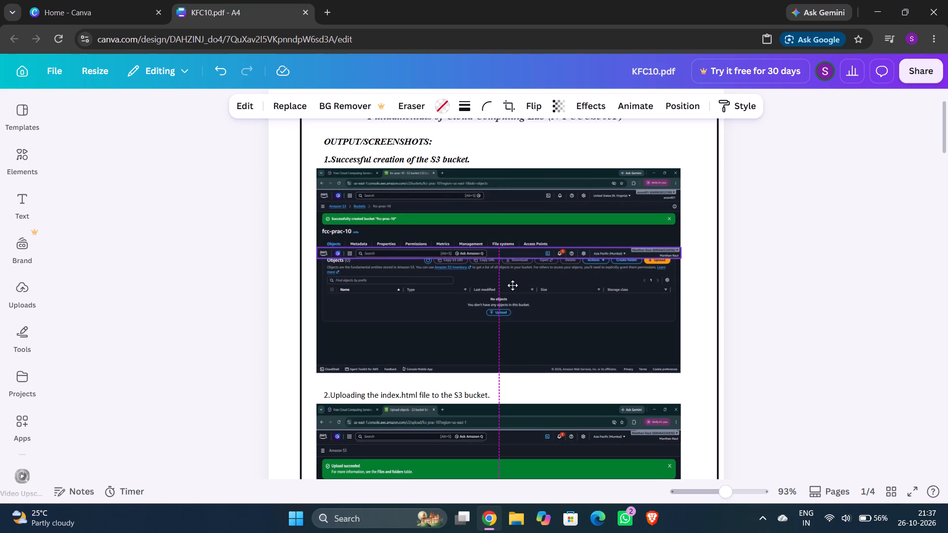
pyautogui.moveTo(513, 285); pyautogui.dragTo(520, 183)
pyautogui.click(520, 183)
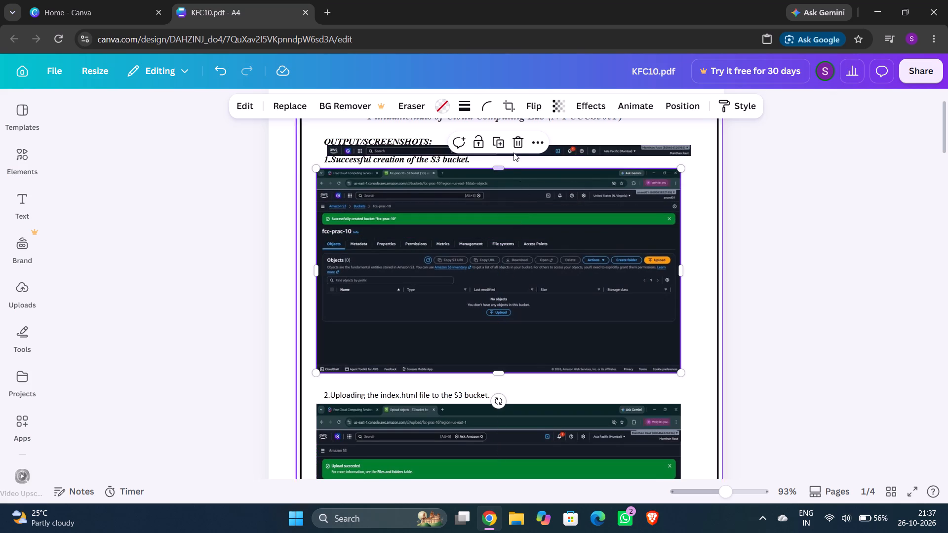
pyautogui.click(595, 152)
pyautogui.click(698, 179)
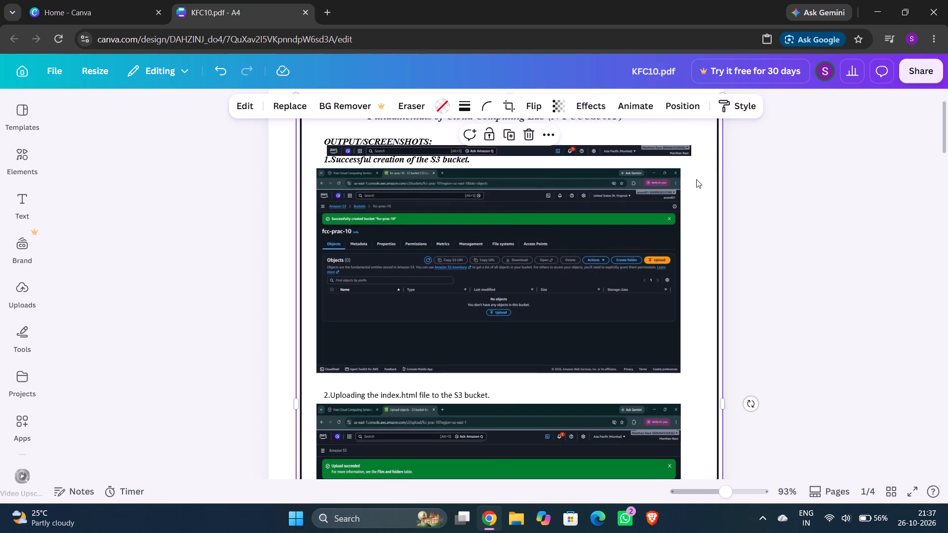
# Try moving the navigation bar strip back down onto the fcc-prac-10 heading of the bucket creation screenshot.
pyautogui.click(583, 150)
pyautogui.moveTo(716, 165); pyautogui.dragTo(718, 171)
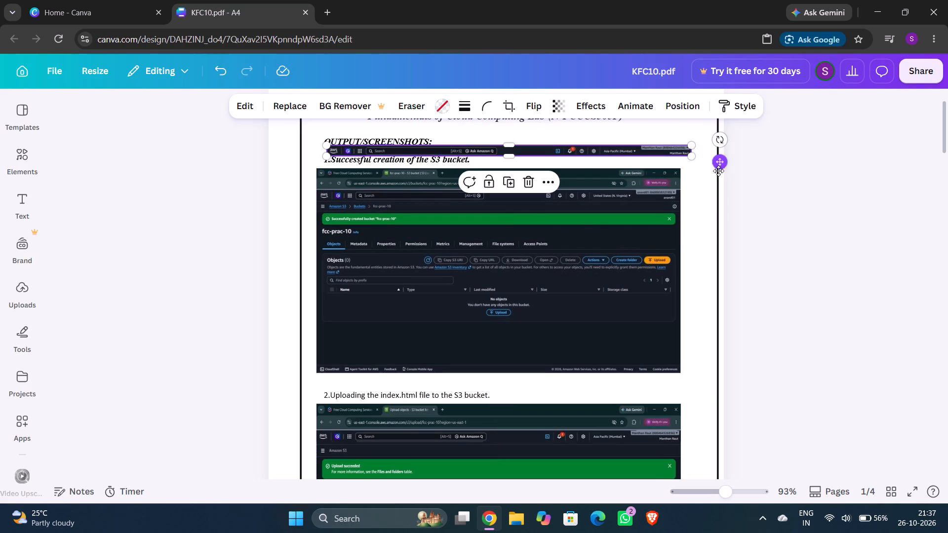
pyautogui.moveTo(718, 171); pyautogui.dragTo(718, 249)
# Duplicate the S3 bucket creation screenshot by copy and paste, undoing the navigation bar strip's last move before pasting.
pyautogui.rightClick(382, 316)
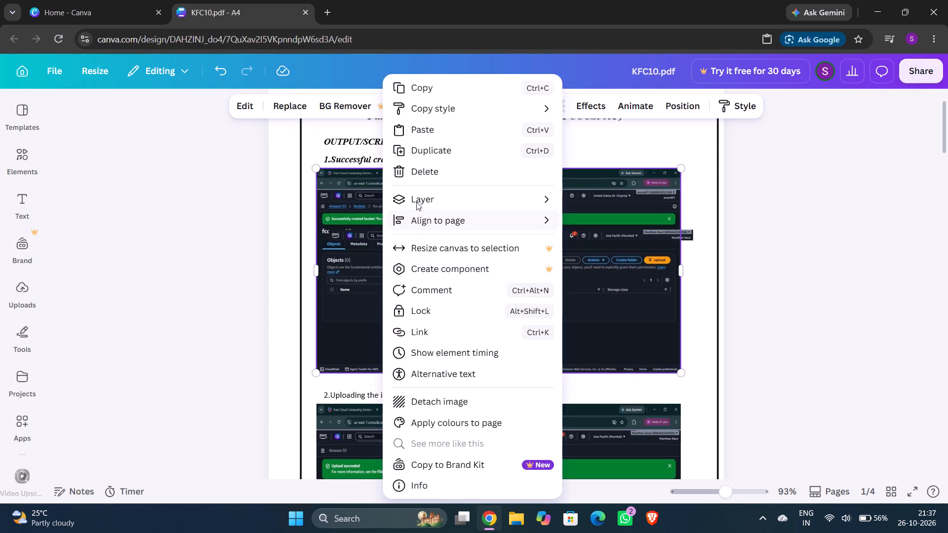
pyautogui.click(434, 90)
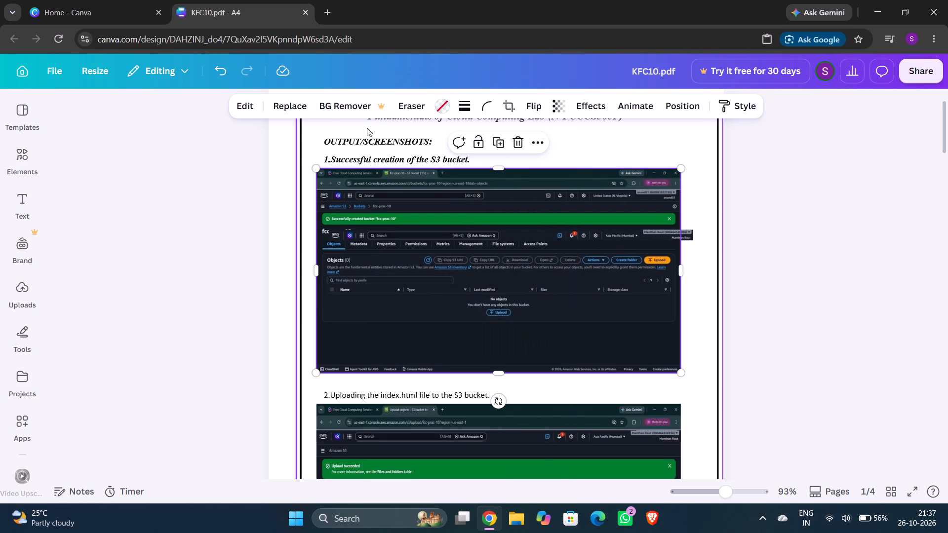
pyautogui.click(218, 73)
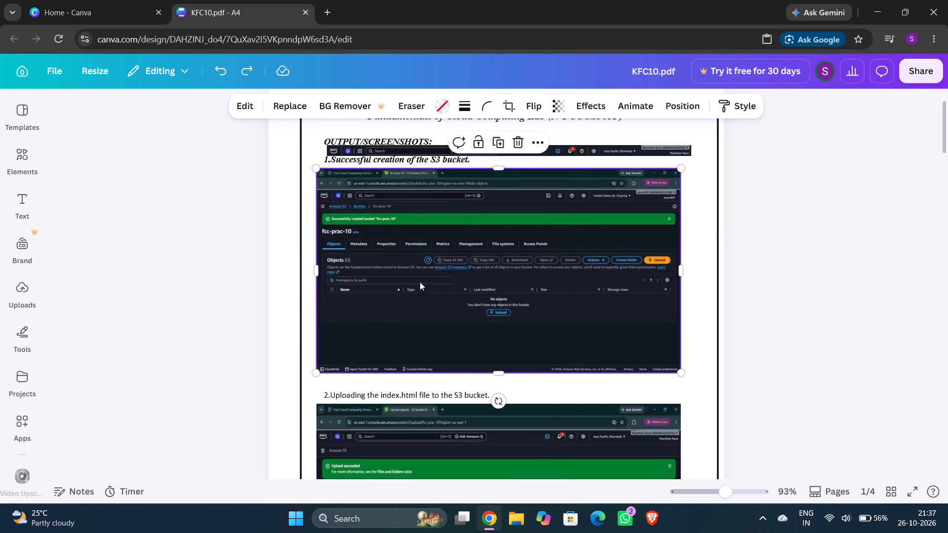
pyautogui.rightClick(420, 282)
pyautogui.click(458, 135)
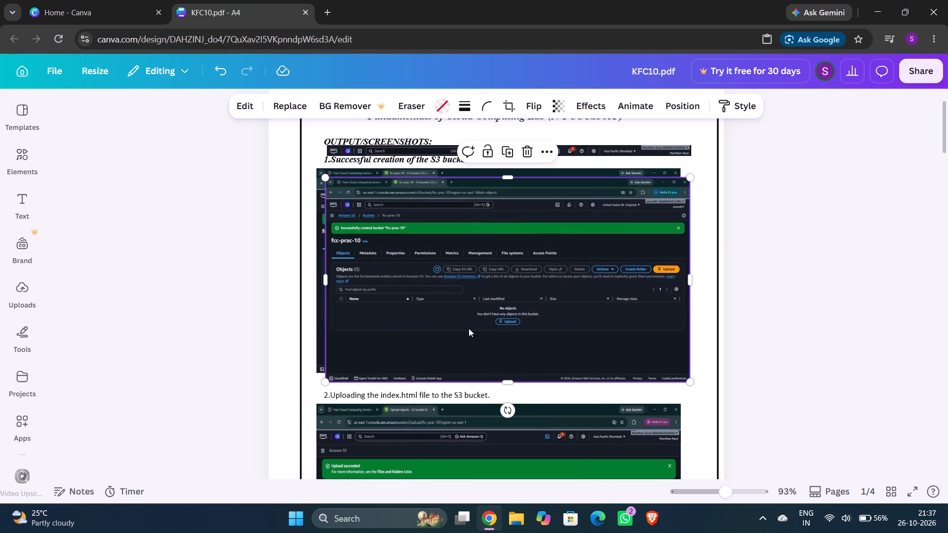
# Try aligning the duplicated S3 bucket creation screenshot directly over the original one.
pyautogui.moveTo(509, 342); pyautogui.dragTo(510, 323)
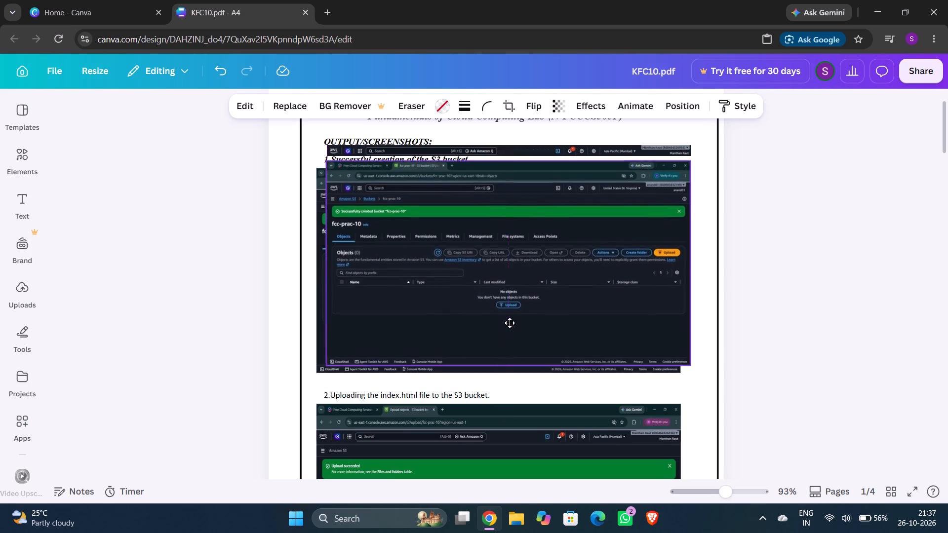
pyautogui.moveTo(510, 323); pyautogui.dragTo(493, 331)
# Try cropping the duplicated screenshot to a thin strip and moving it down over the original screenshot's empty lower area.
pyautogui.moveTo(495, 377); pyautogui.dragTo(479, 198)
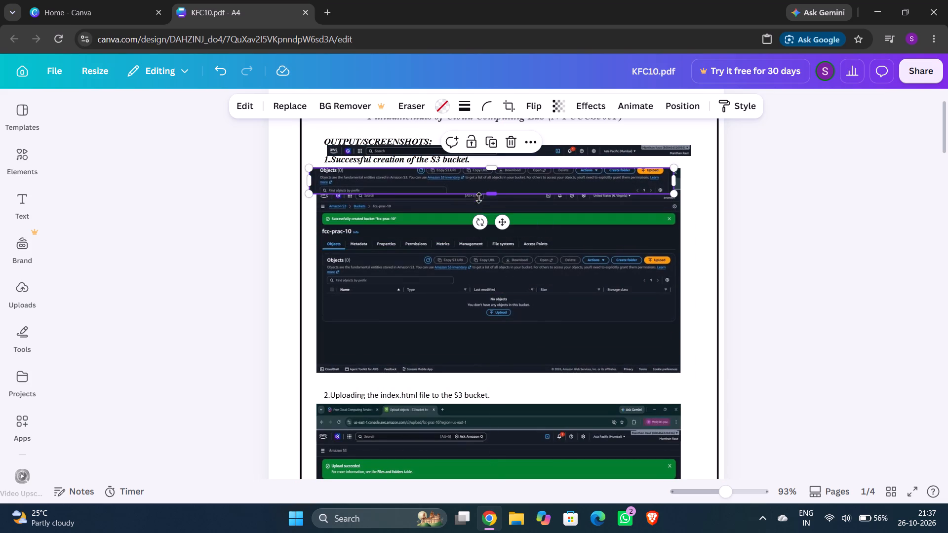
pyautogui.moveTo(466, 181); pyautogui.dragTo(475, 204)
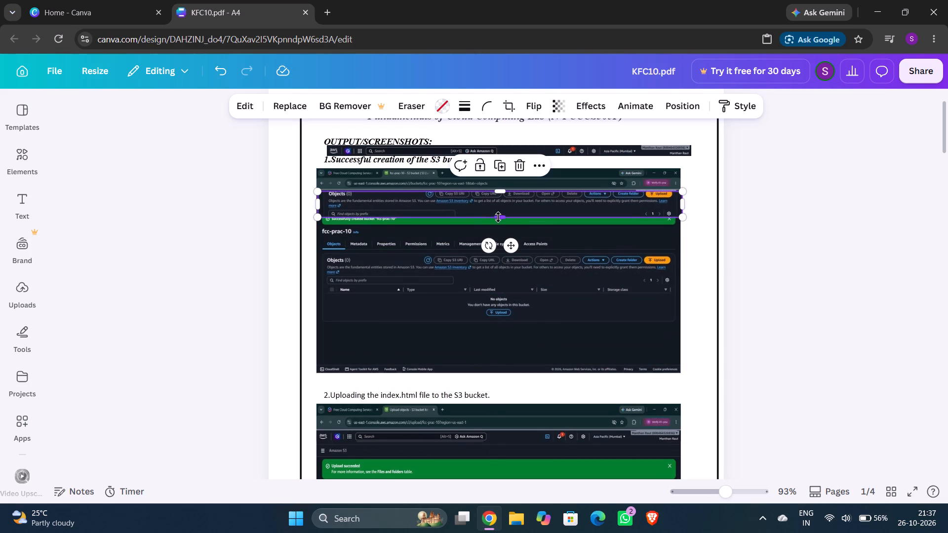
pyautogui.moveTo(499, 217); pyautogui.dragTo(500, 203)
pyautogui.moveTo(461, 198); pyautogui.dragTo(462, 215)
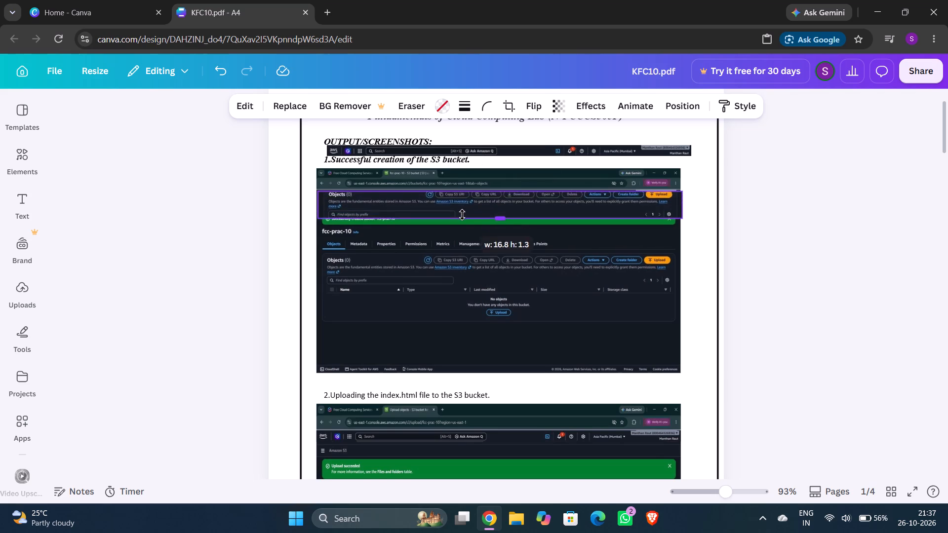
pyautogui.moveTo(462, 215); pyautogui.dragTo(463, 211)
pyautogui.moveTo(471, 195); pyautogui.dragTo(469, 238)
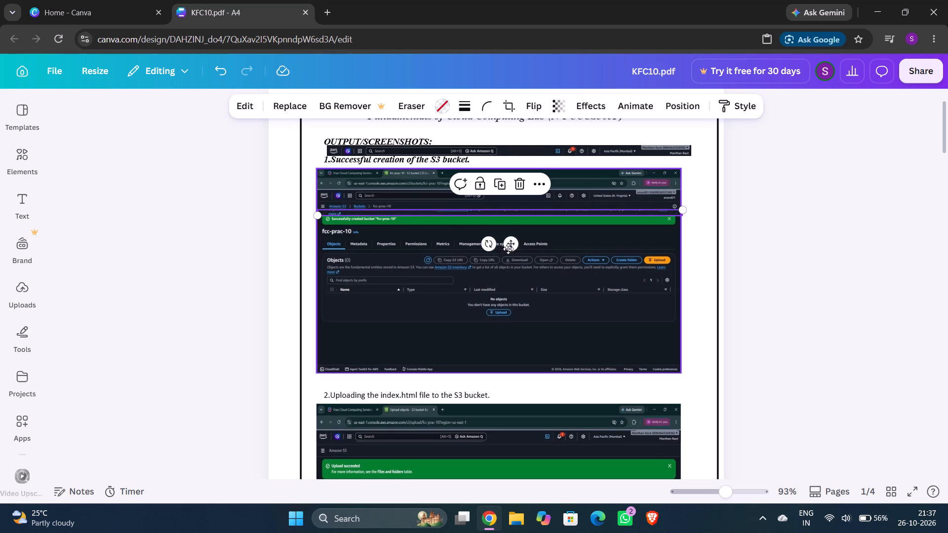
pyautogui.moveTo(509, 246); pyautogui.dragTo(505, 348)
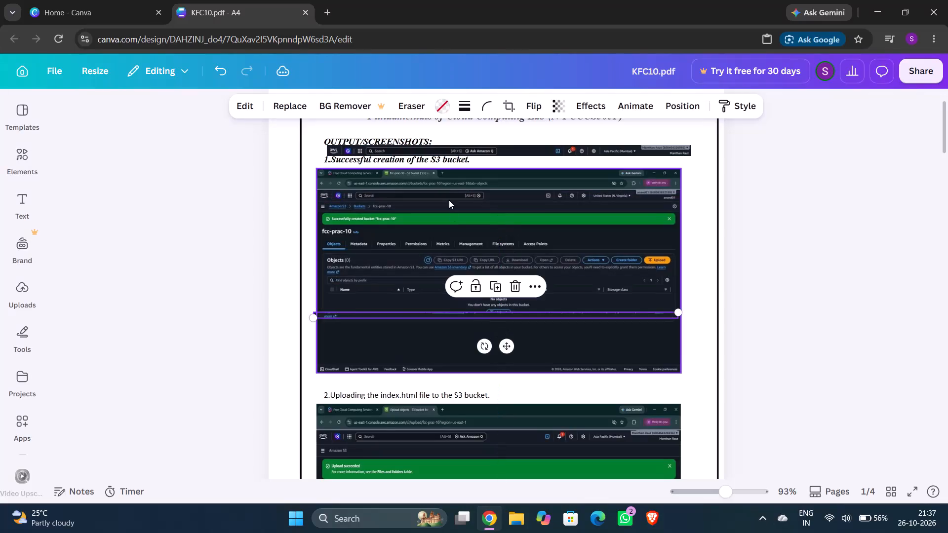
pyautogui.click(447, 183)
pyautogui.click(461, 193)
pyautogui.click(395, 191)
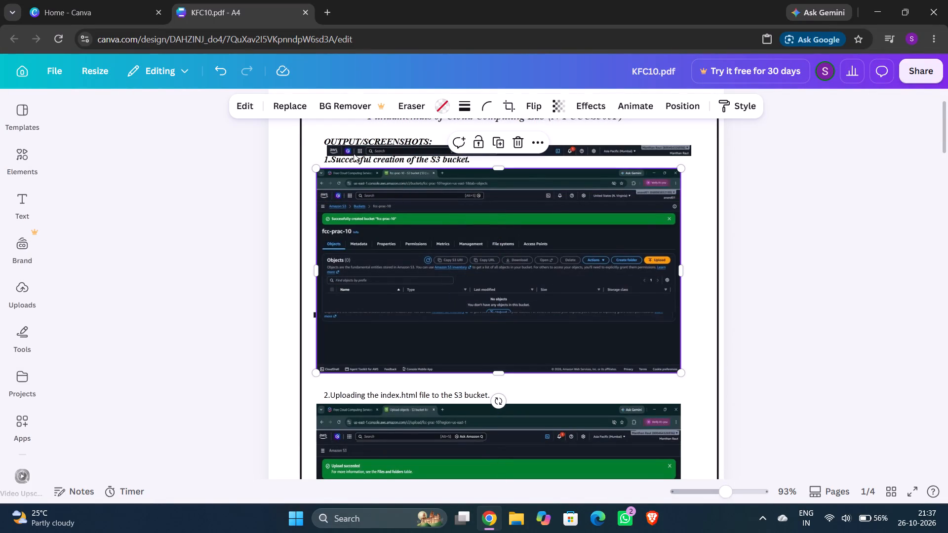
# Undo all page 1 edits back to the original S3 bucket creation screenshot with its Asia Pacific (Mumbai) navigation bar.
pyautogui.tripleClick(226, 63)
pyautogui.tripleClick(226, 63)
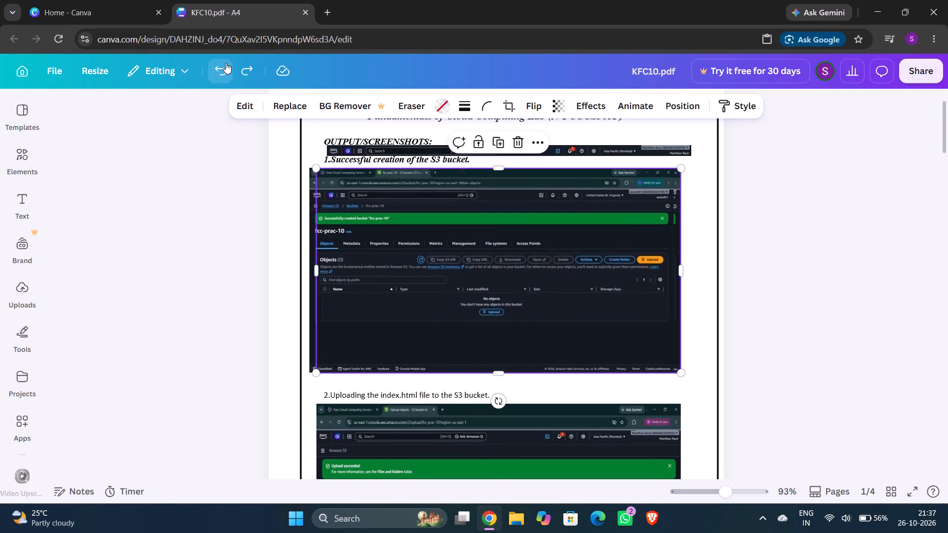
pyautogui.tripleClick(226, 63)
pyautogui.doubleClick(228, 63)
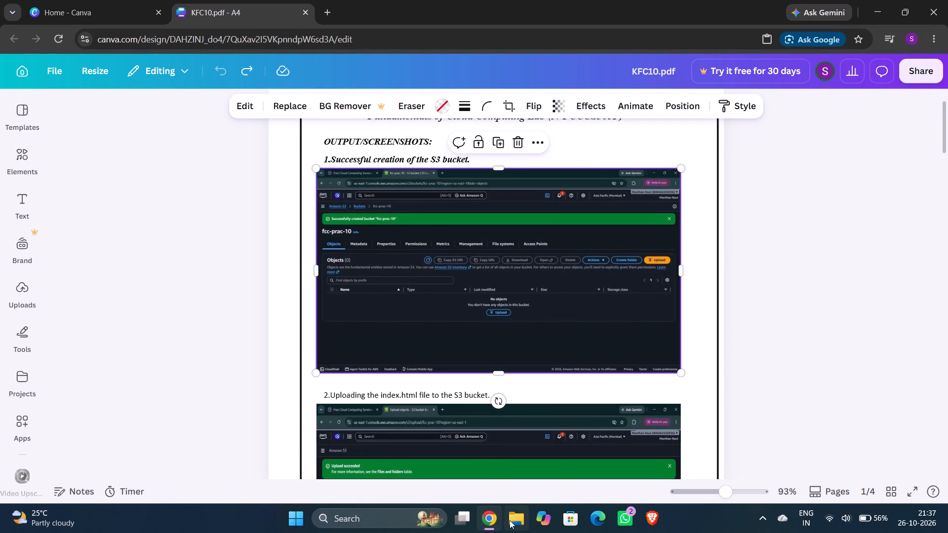
# Copy the Change security groups image, Screenshot 2026-10-11 223704.png, from the File Explorer Gallery and paste it onto page 1 in Canva.
pyautogui.click(524, 525)
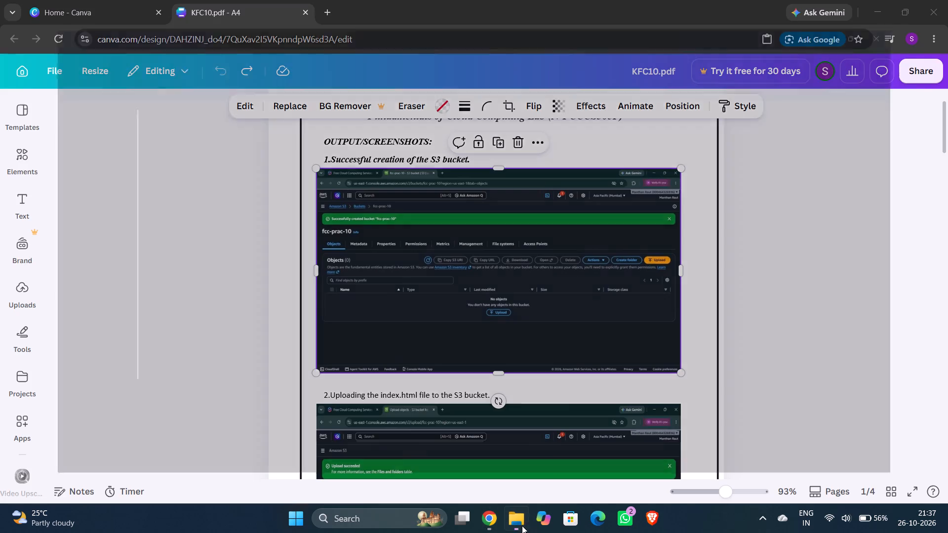
pyautogui.click(44, 308)
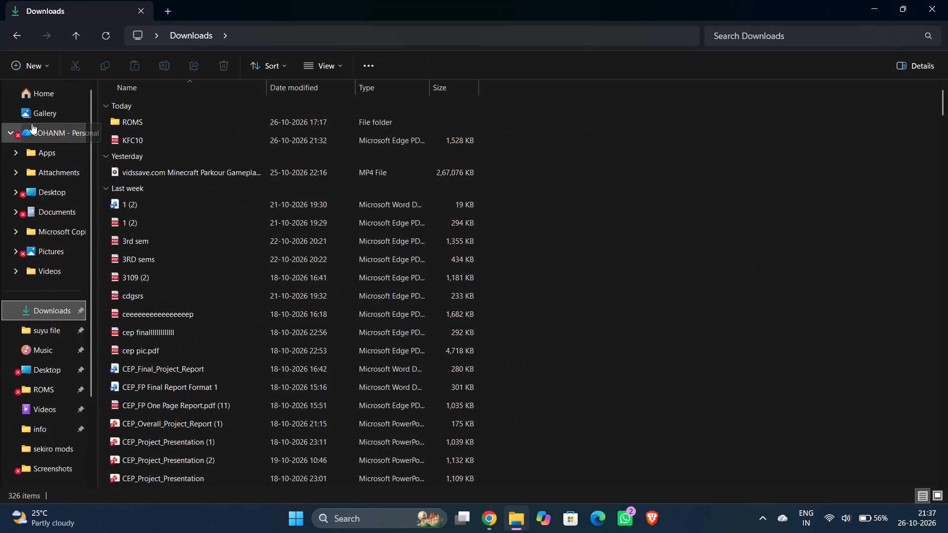
pyautogui.click(37, 115)
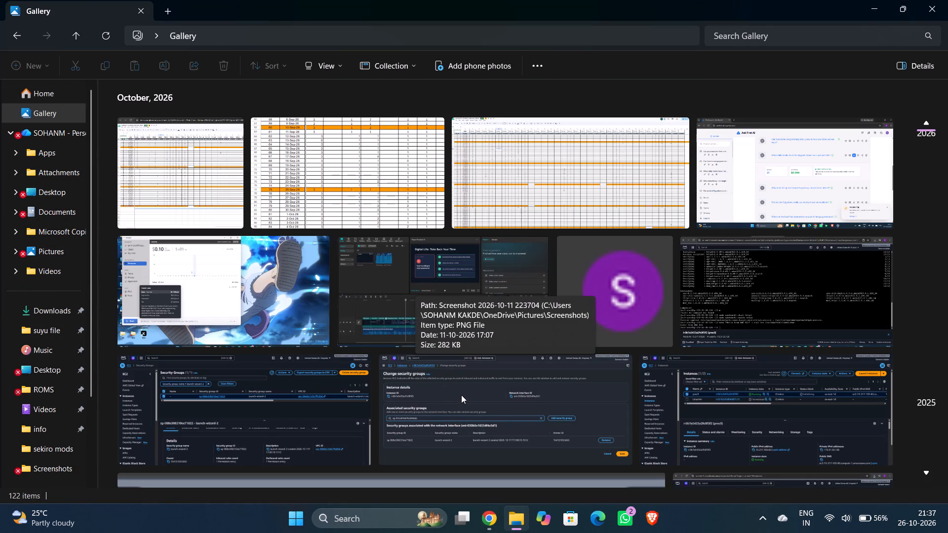
pyautogui.doubleClick(503, 418)
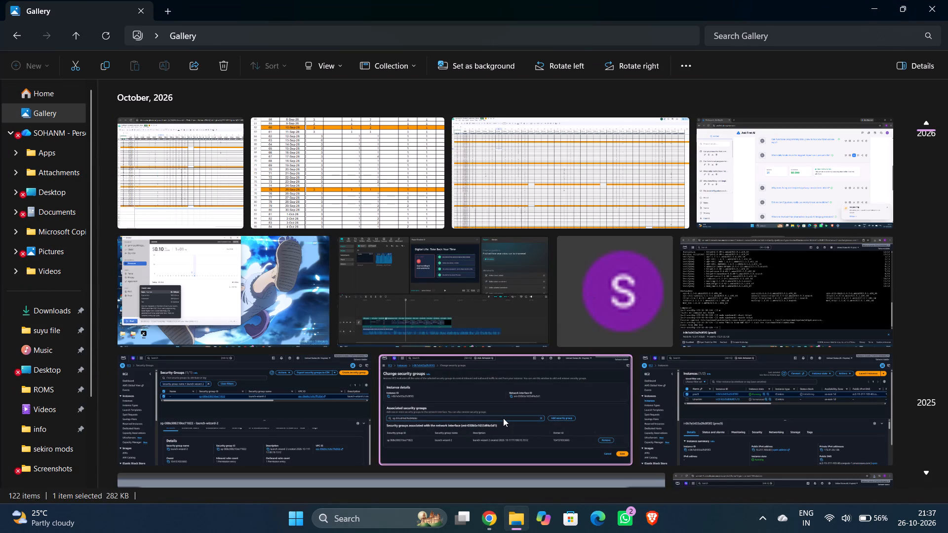
pyautogui.rightClick(479, 256)
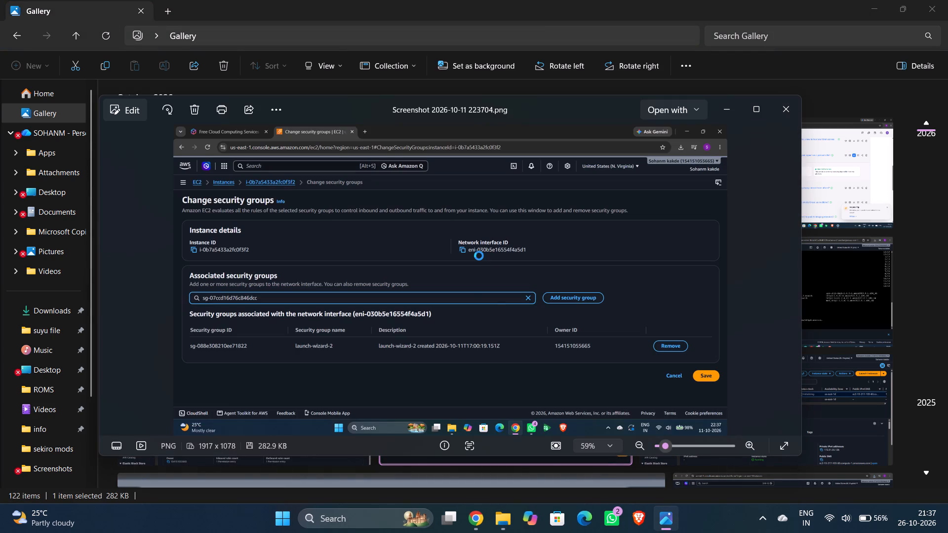
pyautogui.click(499, 279)
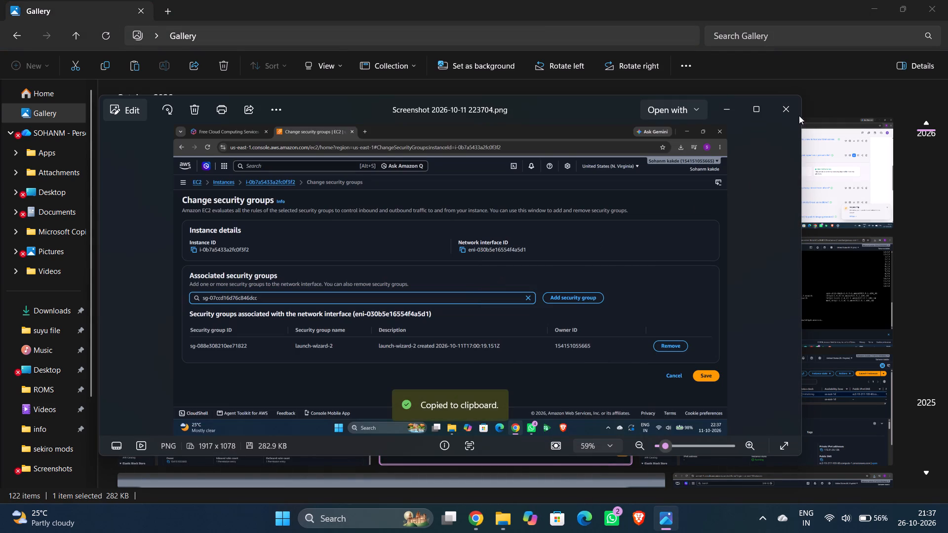
pyautogui.click(790, 111)
pyautogui.click(867, 8)
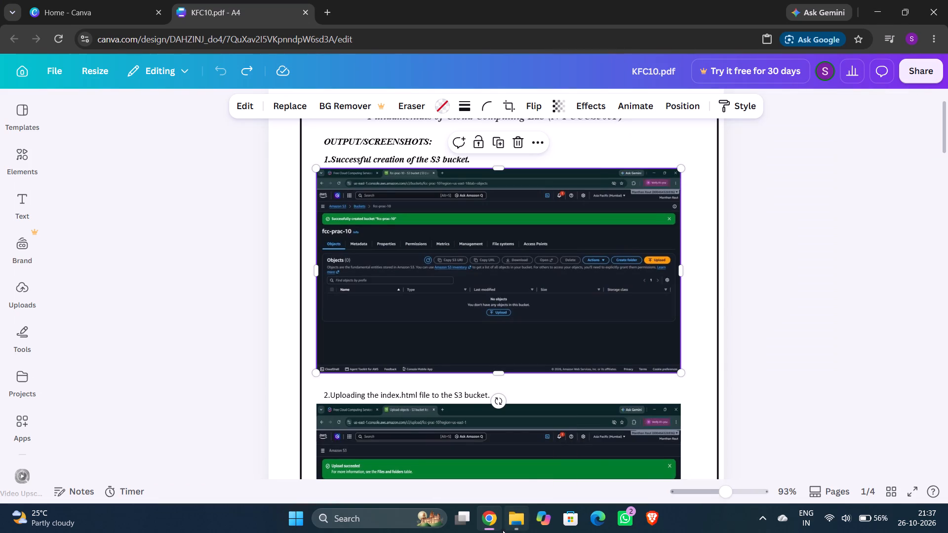
pyautogui.rightClick(421, 290)
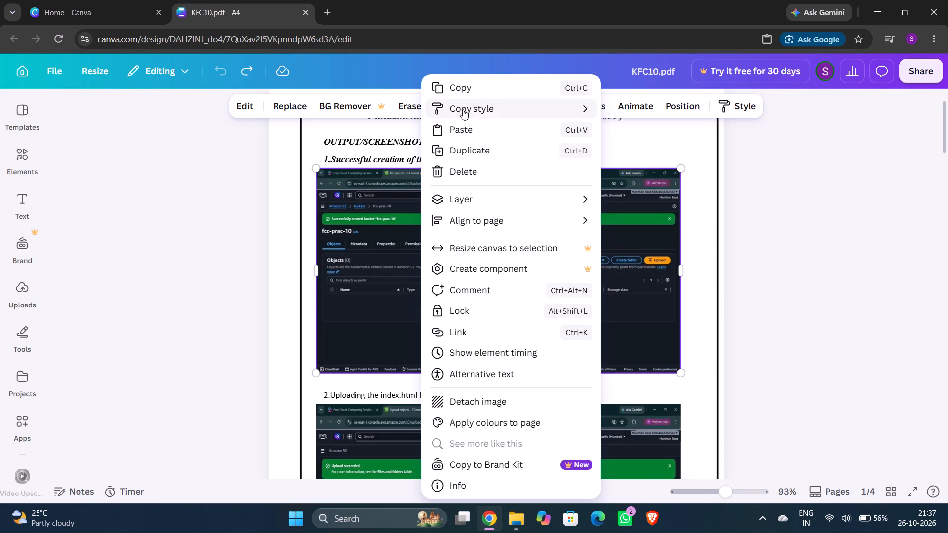
pyautogui.click(467, 129)
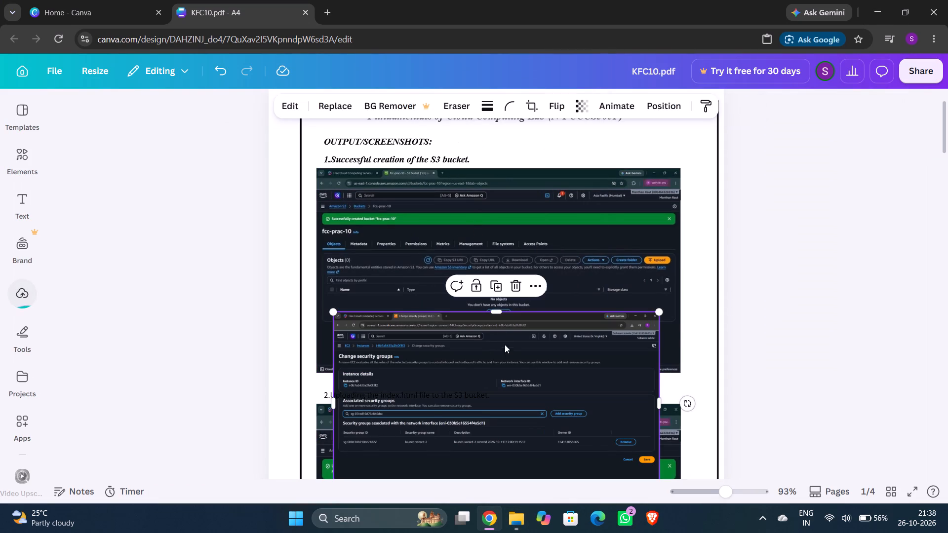
# Crop the pasted Change security groups screenshot from below and above to just its United States (N. Virginia) navigation bar.
pyautogui.scroll(-4, 492, 343)
pyautogui.scroll(2, 495, 344)
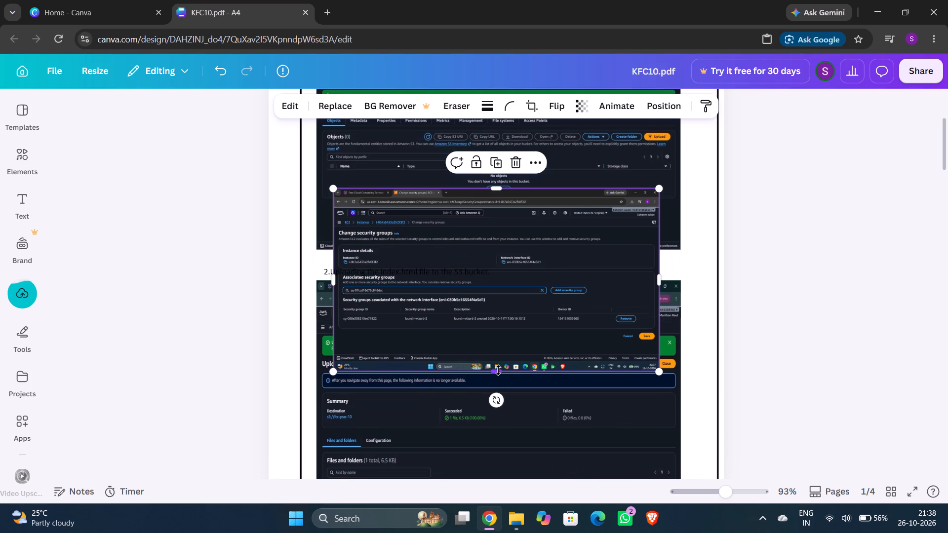
pyautogui.moveTo(498, 370); pyautogui.dragTo(494, 203)
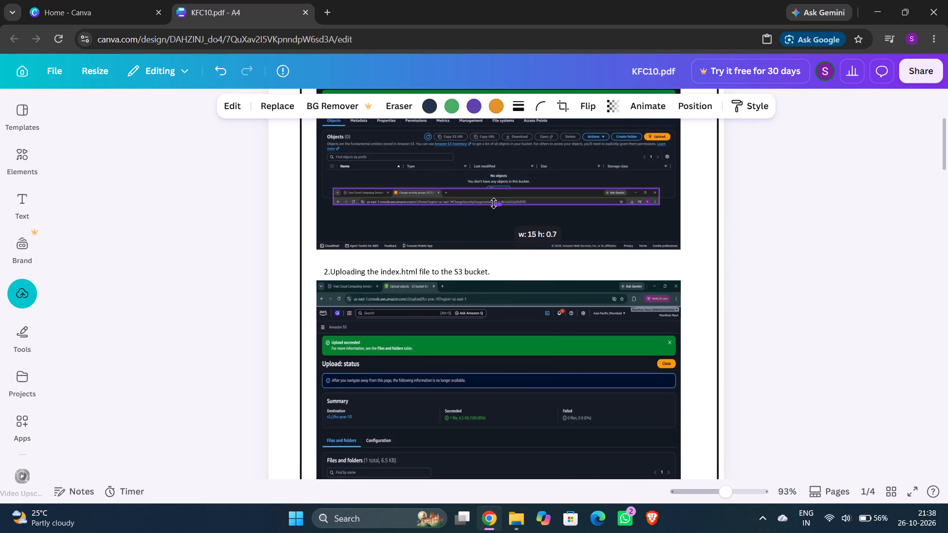
pyautogui.moveTo(494, 203); pyautogui.dragTo(490, 214)
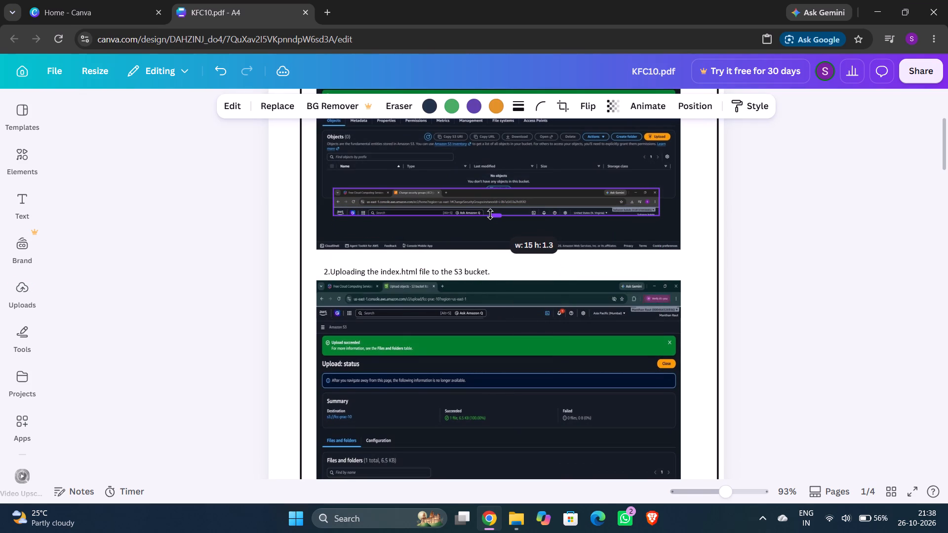
pyautogui.moveTo(490, 214); pyautogui.dragTo(490, 218)
pyautogui.click(490, 218)
pyautogui.moveTo(496, 187); pyautogui.dragTo(497, 202)
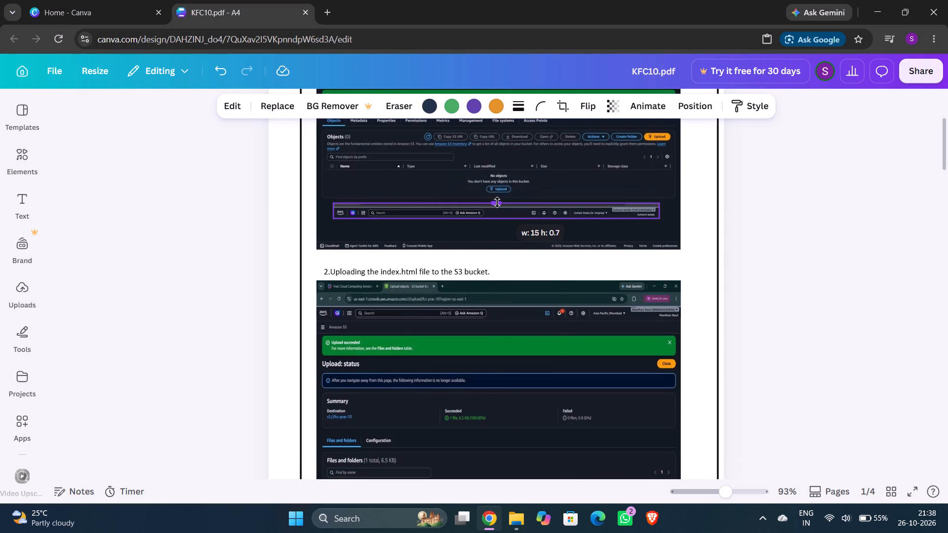
pyautogui.moveTo(497, 202); pyautogui.dragTo(497, 204)
# Move the cropped United States (N. Virginia) strip partly off the page's left edge, level with the index.html upload caption.
pyautogui.moveTo(507, 249); pyautogui.dragTo(507, 245)
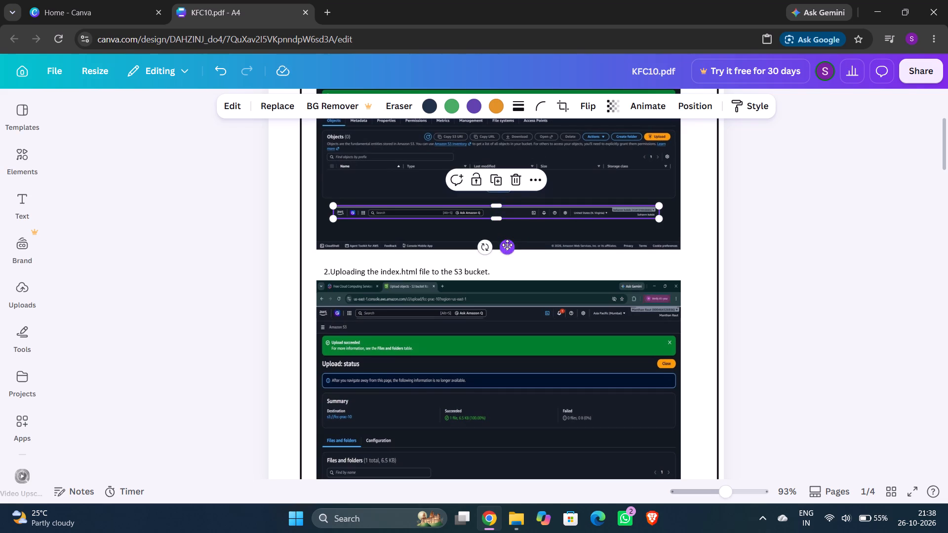
pyautogui.moveTo(507, 245); pyautogui.dragTo(490, 308)
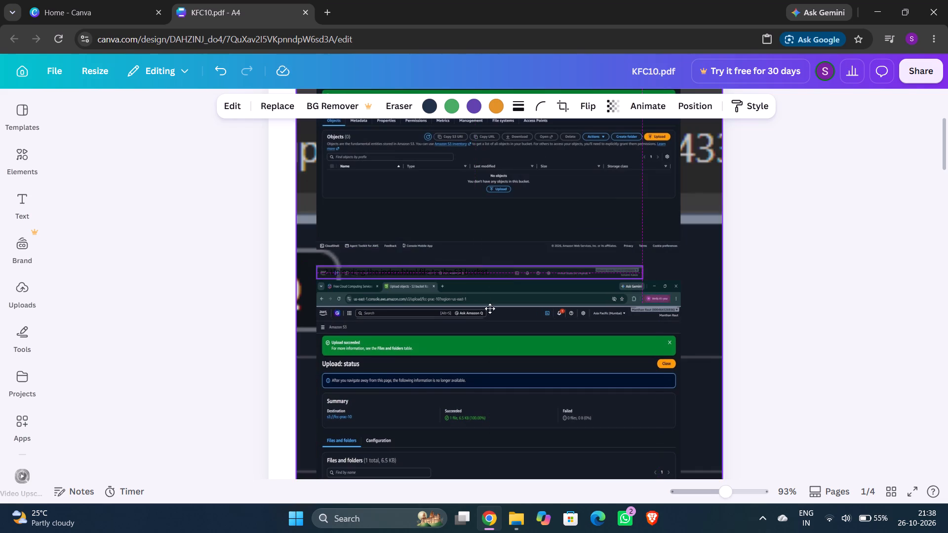
pyautogui.moveTo(490, 308); pyautogui.dragTo(267, 306)
pyautogui.click(267, 306)
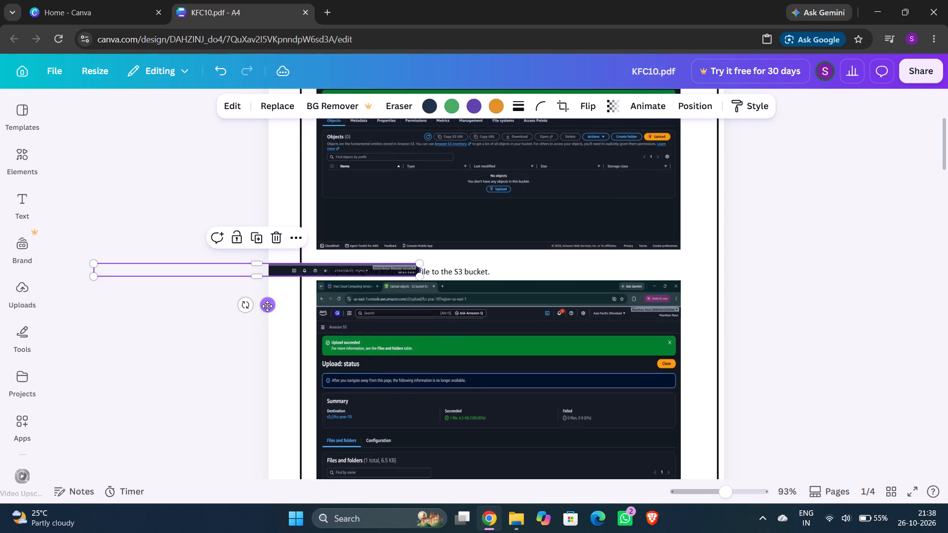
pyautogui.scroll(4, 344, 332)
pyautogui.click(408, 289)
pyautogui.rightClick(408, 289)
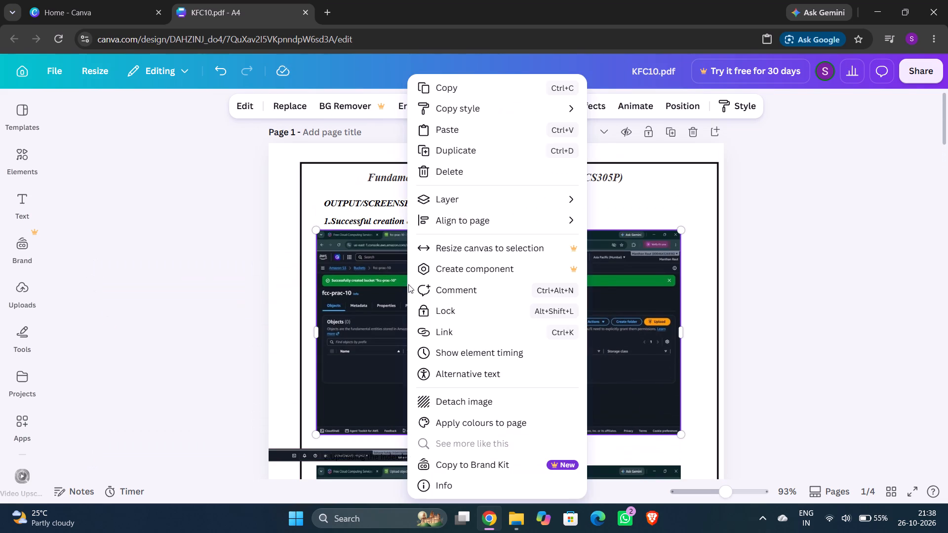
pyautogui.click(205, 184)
# Move the black border frame completely off page 1, past its right edge.
pyautogui.moveTo(312, 182); pyautogui.dragTo(435, 197)
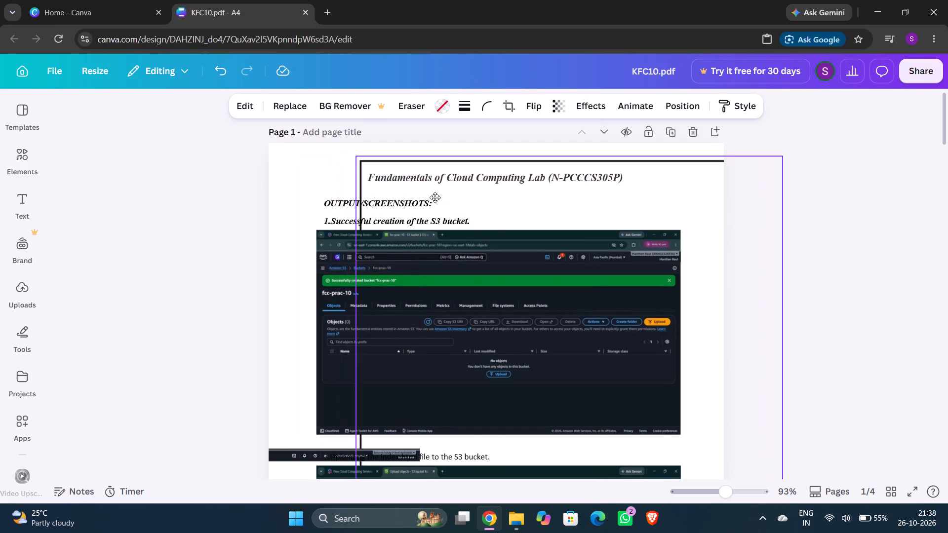
pyautogui.moveTo(435, 197); pyautogui.dragTo(947, 175)
# Delete the Asia Pacific (Mumbai) navigation bar image from its frame in the bucket creation screenshot and fill it with the cropped strip.
pyautogui.rightClick(450, 264)
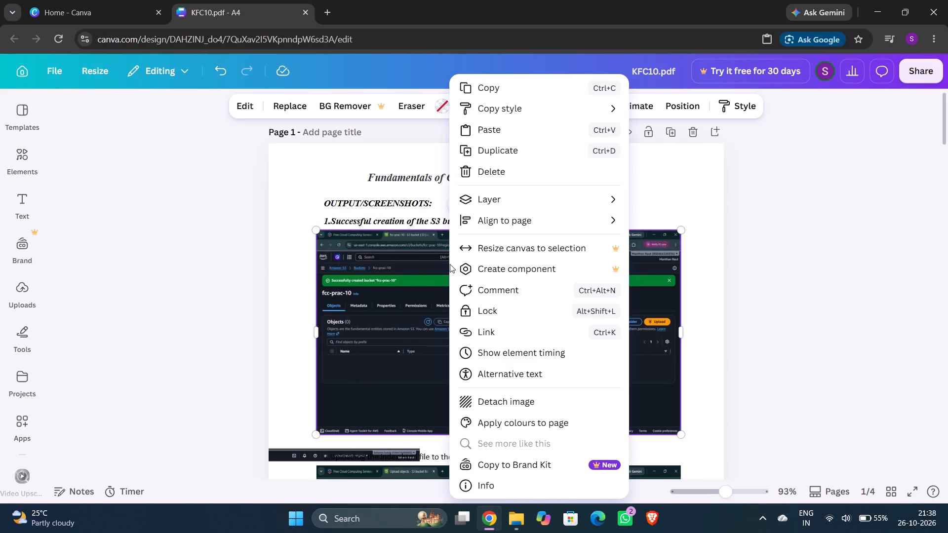
pyautogui.click(144, 260)
pyautogui.click(367, 257)
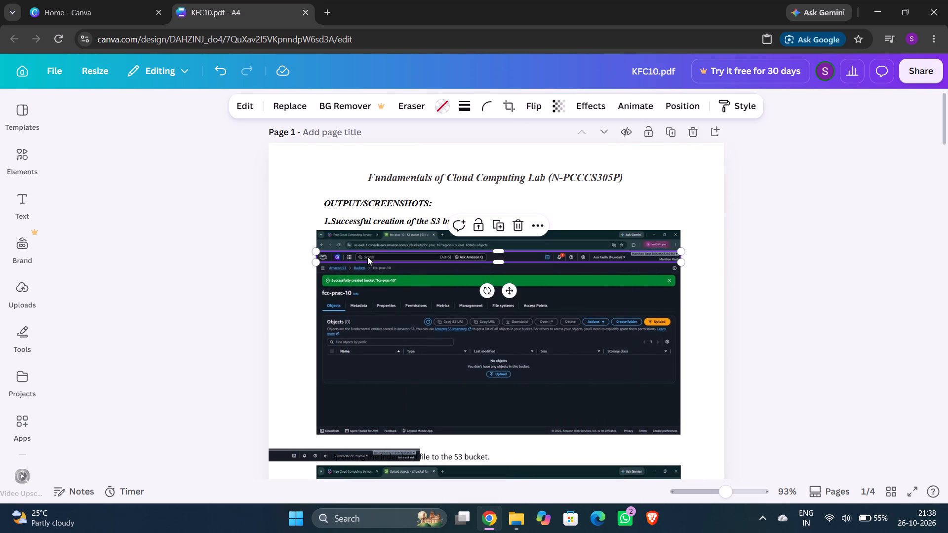
pyautogui.click(519, 224)
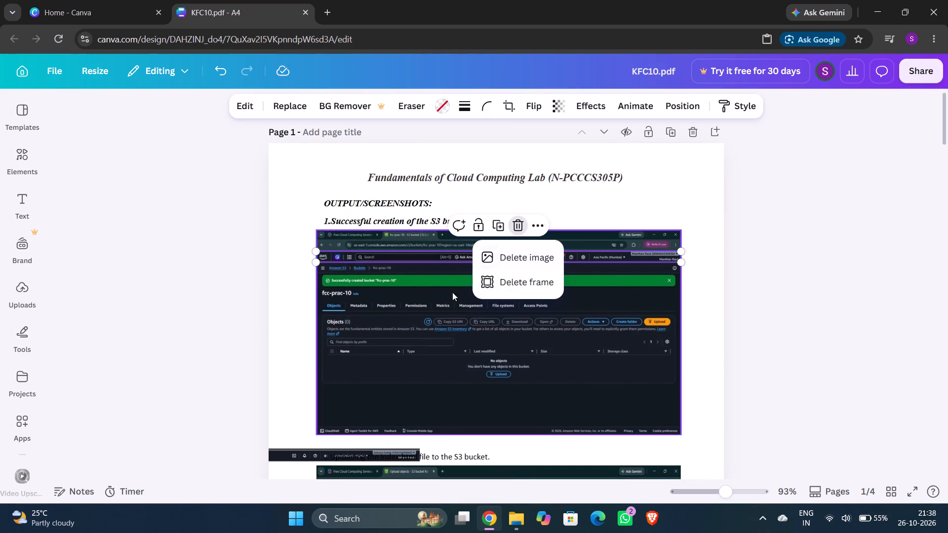
pyautogui.click(519, 259)
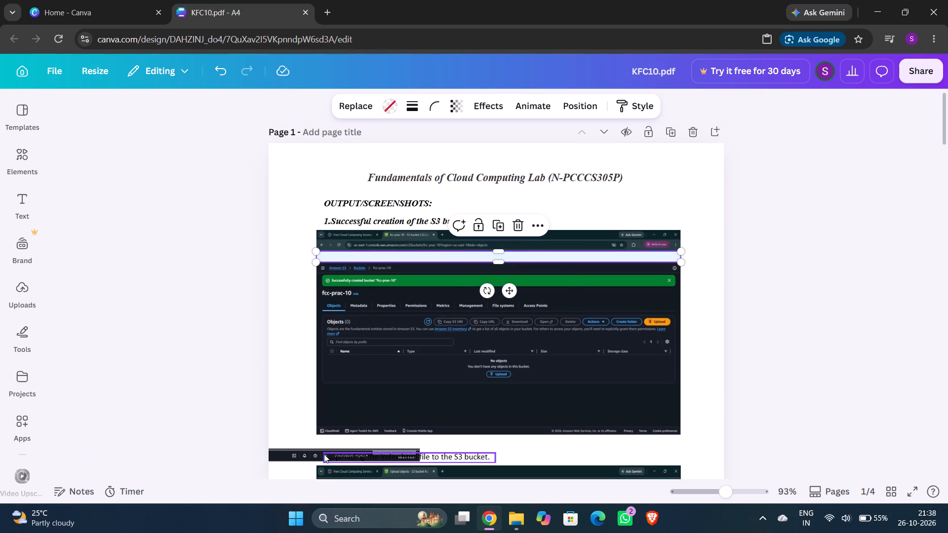
pyautogui.moveTo(292, 457); pyautogui.dragTo(513, 260)
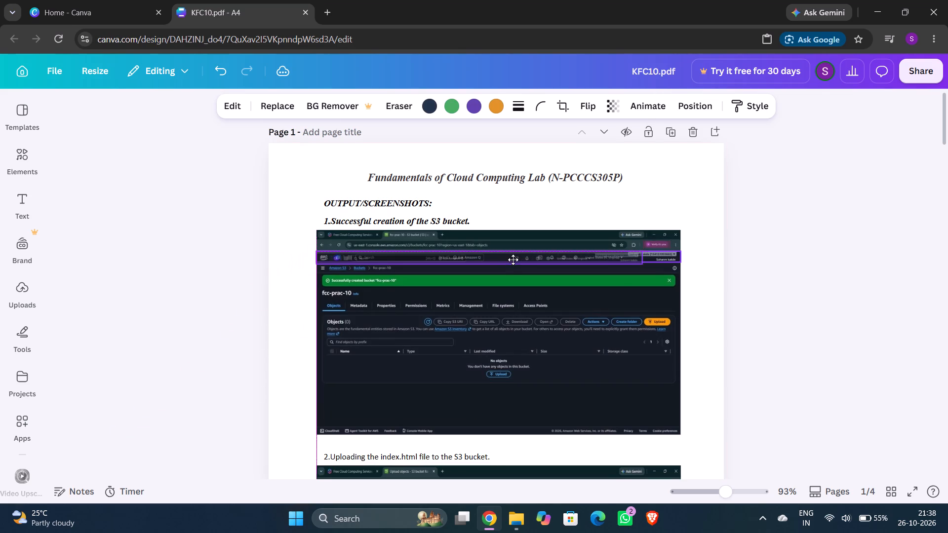
pyautogui.moveTo(513, 260); pyautogui.dragTo(517, 260)
pyautogui.click(851, 268)
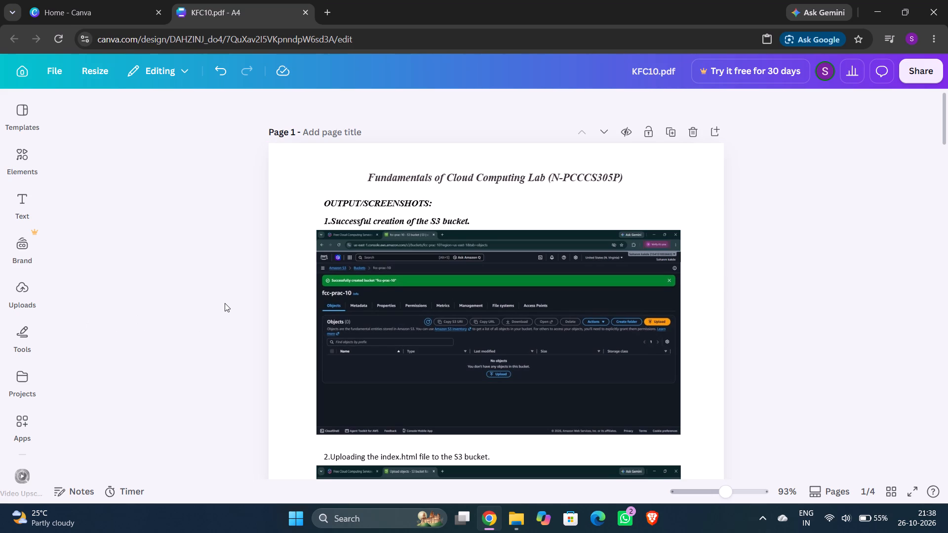
# Delete the Asia Pacific (Mumbai) navigation bar image from its frame in the index.html upload screenshot.
pyautogui.scroll(-3, 225, 303)
pyautogui.click(370, 308)
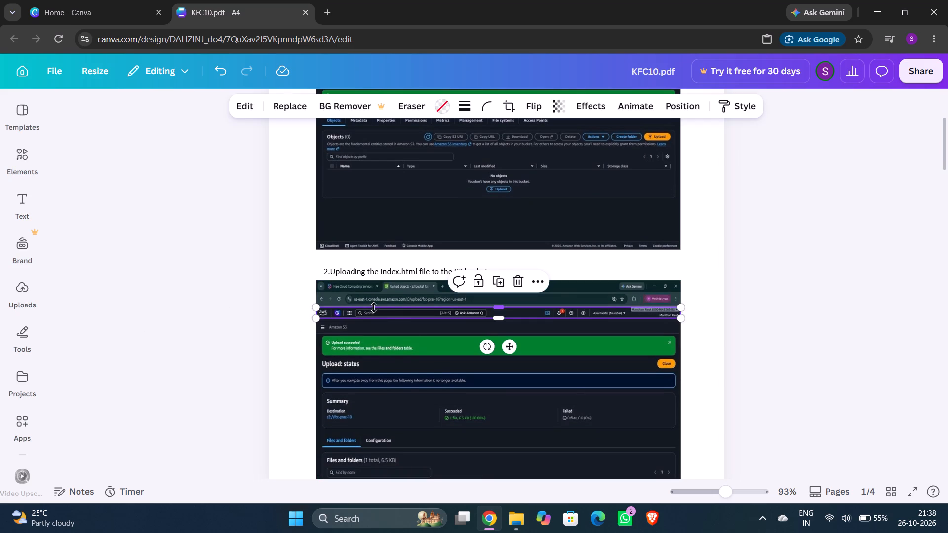
pyautogui.rightClick(396, 313)
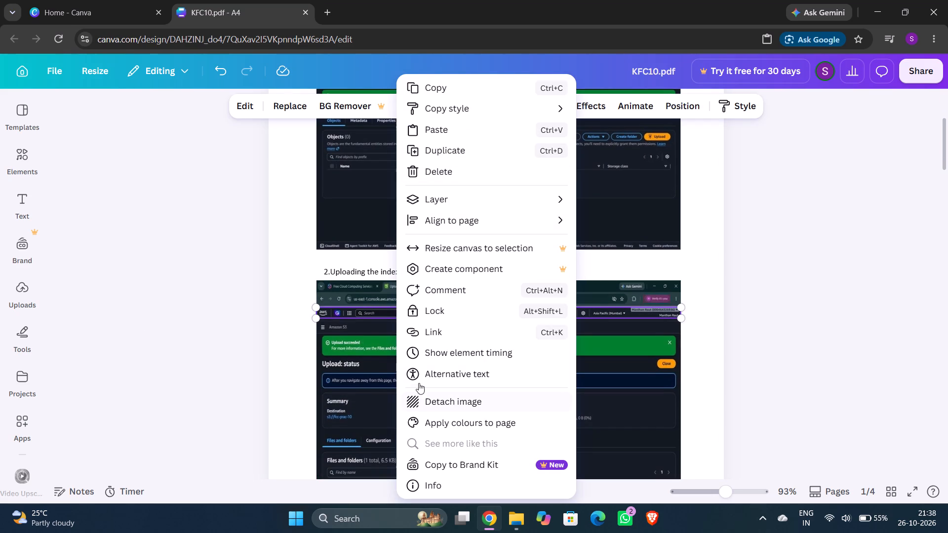
pyautogui.click(206, 371)
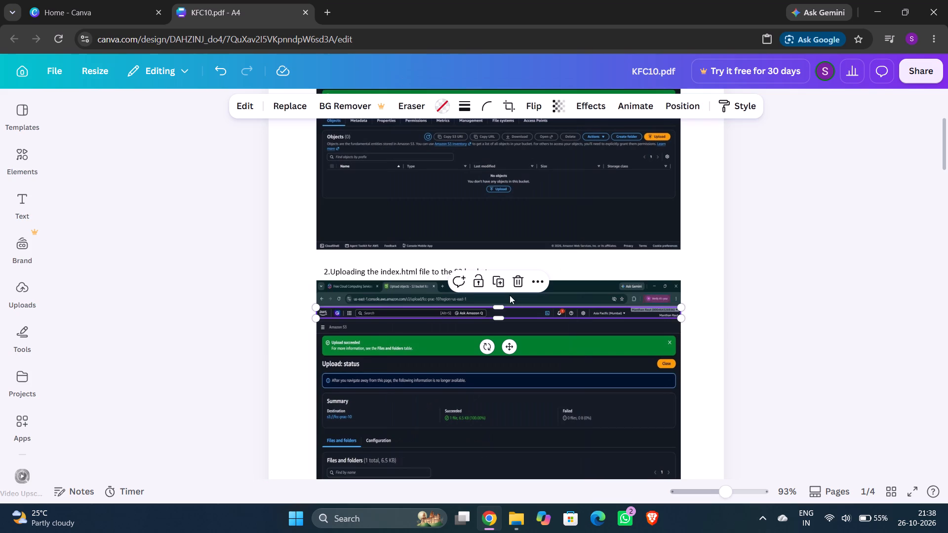
pyautogui.click(520, 283)
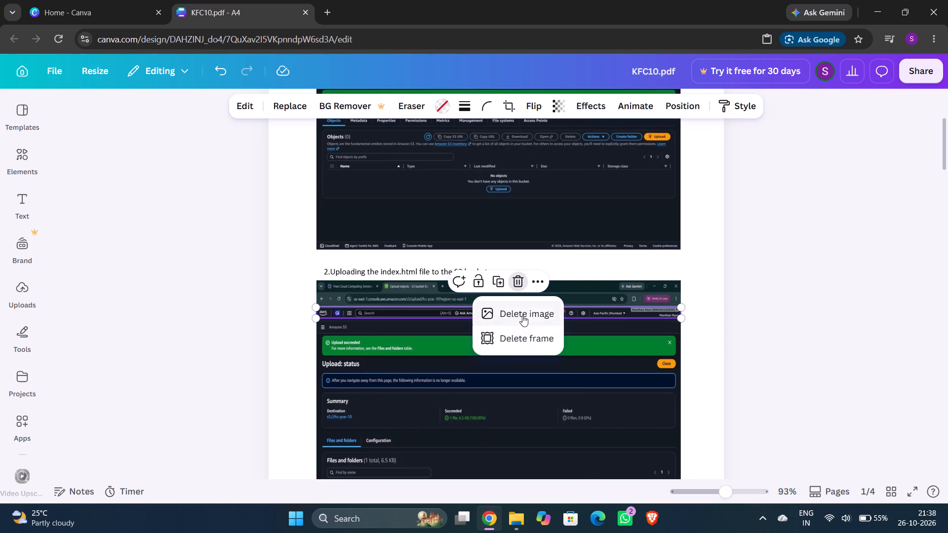
pyautogui.click(522, 315)
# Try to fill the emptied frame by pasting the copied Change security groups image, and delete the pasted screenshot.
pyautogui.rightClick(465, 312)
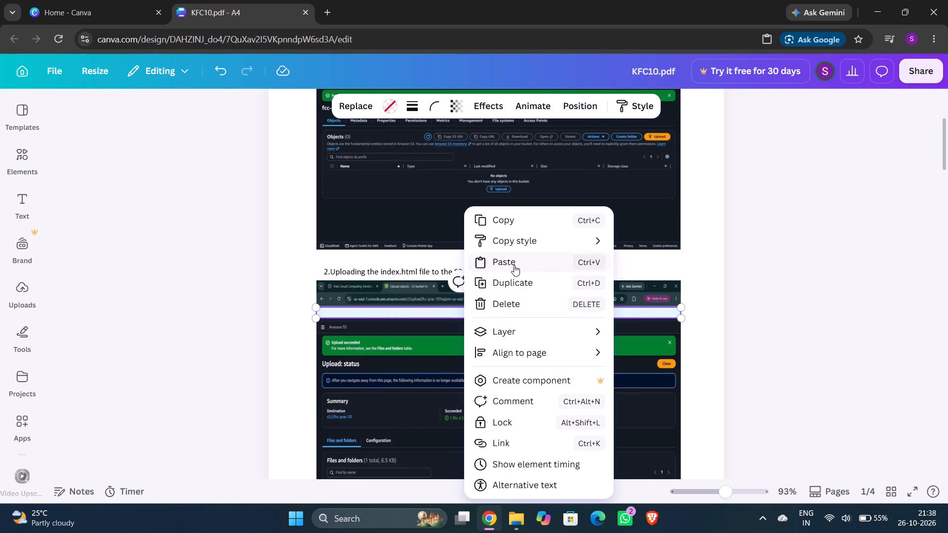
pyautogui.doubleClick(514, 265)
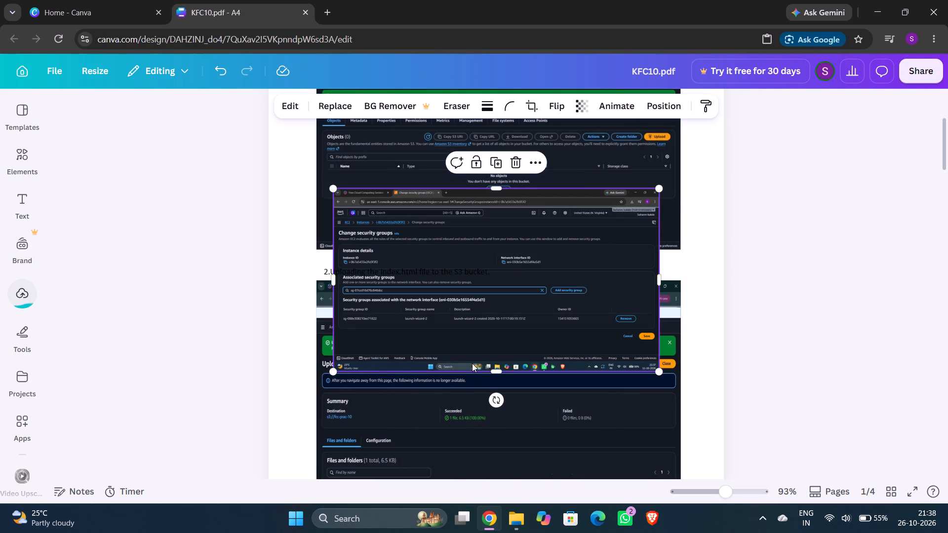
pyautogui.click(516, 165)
# Copy the United States (N. Virginia) strip from the bucket creation screenshot and place it over the emptied bar in the index.html upload screenshot.
pyautogui.scroll(3, 452, 232)
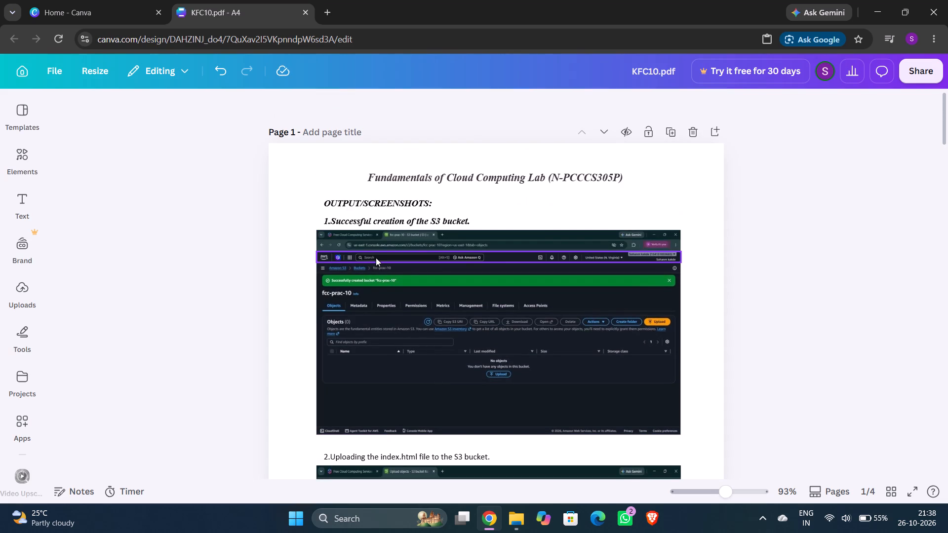
pyautogui.click(376, 258)
pyautogui.rightClick(376, 258)
pyautogui.rightClick(376, 258)
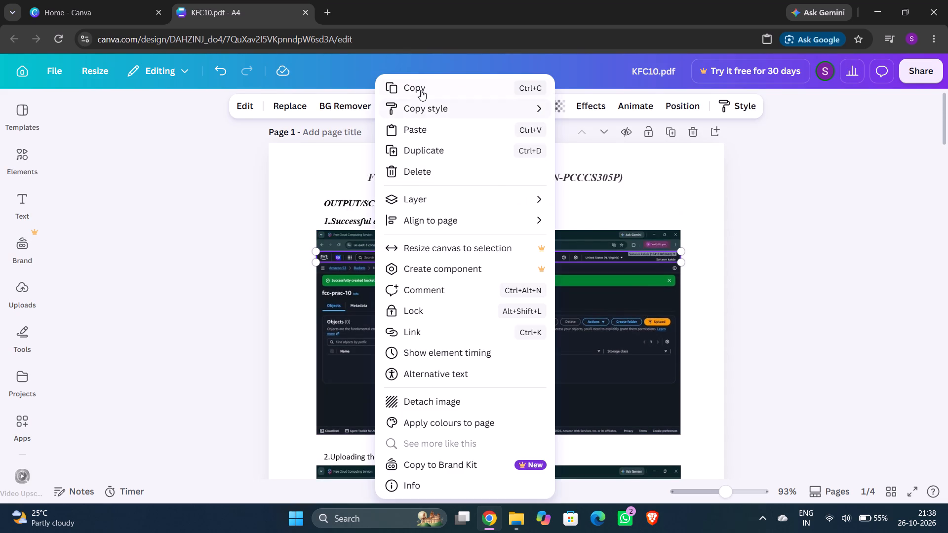
pyautogui.click(421, 90)
pyautogui.scroll(-3, 417, 112)
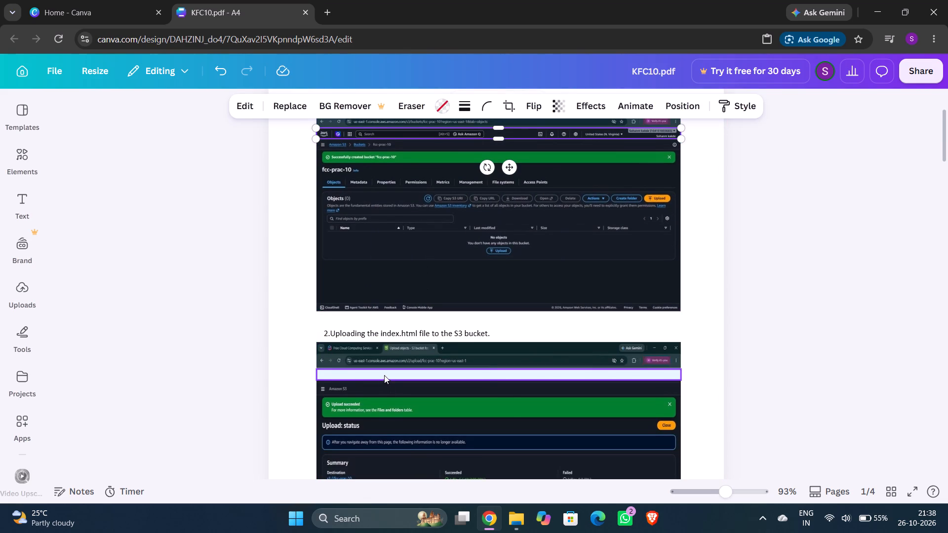
pyautogui.click(384, 375)
pyautogui.rightClick(384, 375)
pyautogui.click(428, 262)
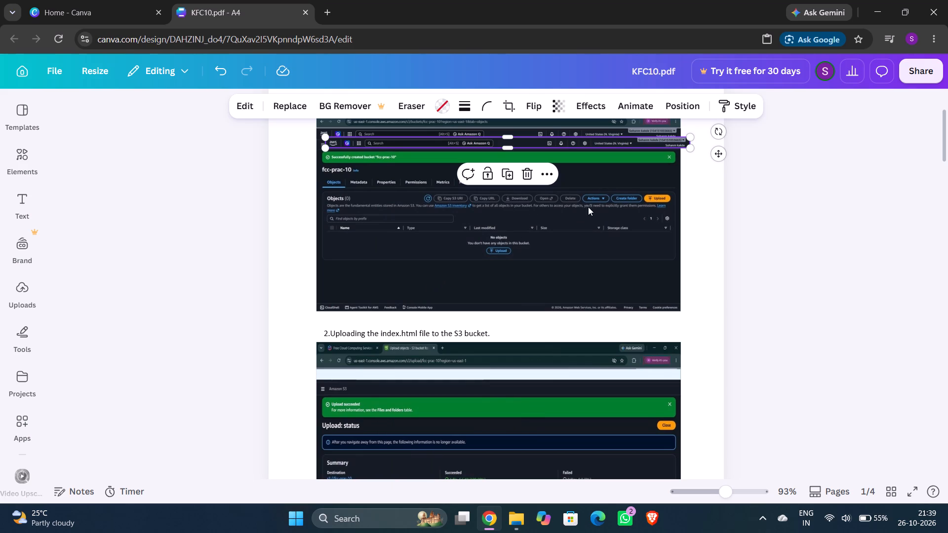
pyautogui.moveTo(716, 156); pyautogui.dragTo(707, 364)
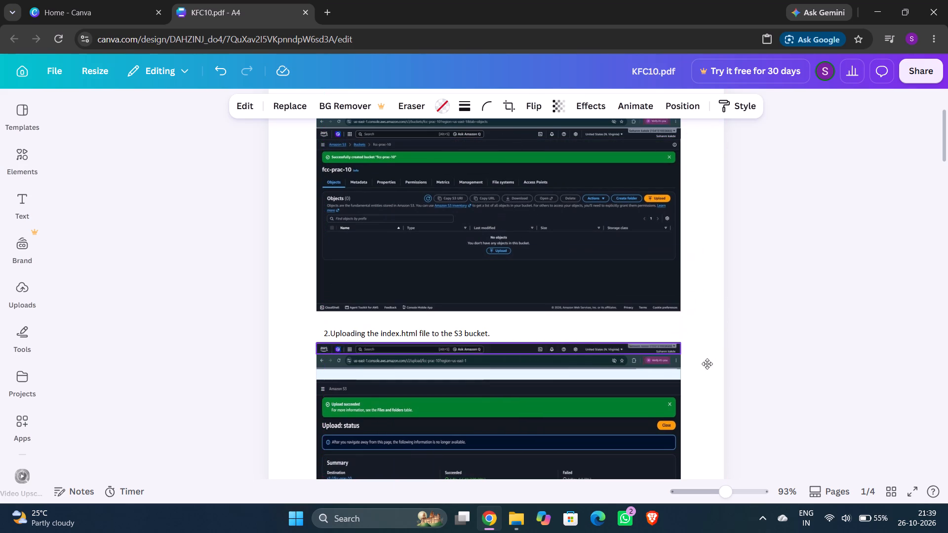
pyautogui.moveTo(707, 364); pyautogui.dragTo(710, 389)
pyautogui.click(220, 370)
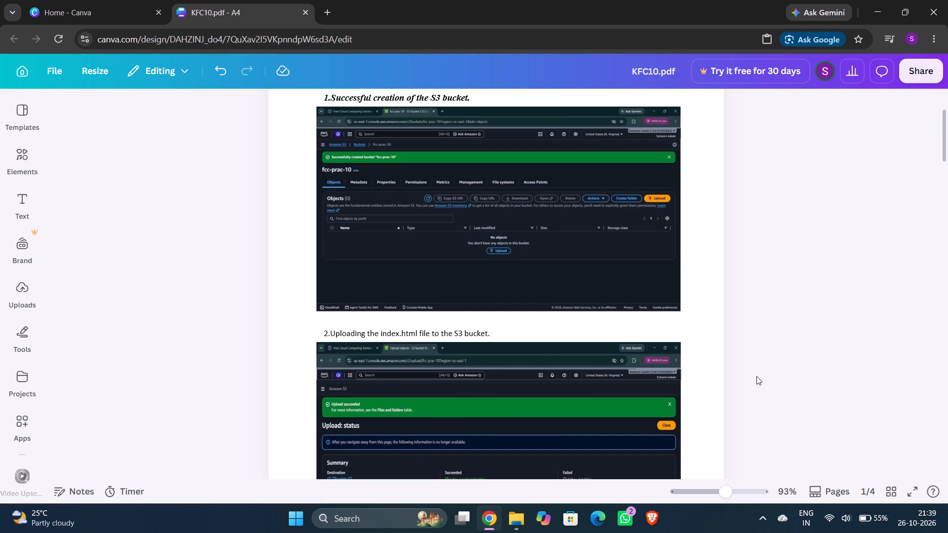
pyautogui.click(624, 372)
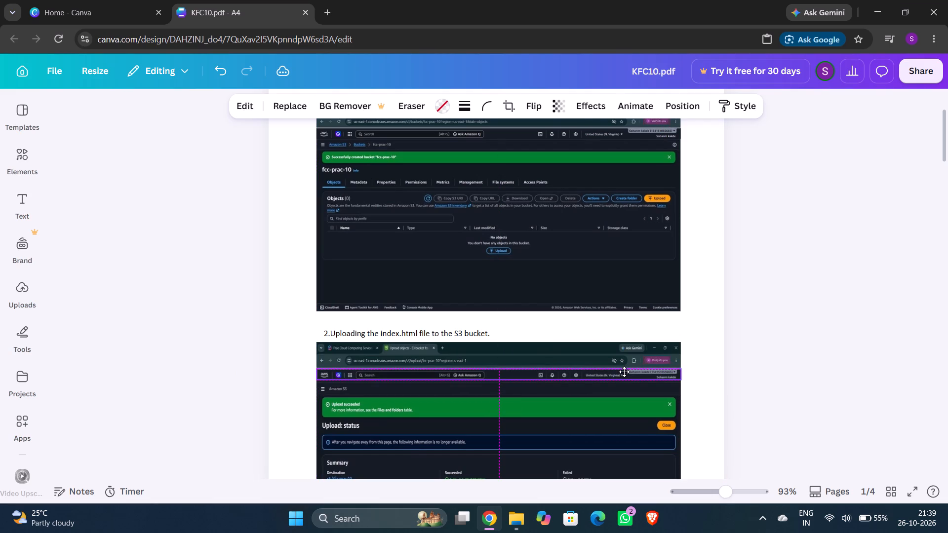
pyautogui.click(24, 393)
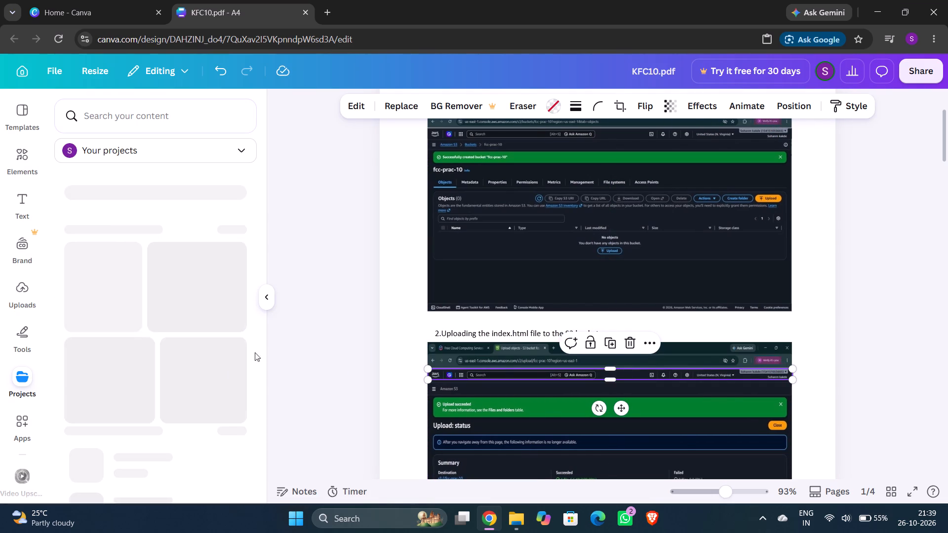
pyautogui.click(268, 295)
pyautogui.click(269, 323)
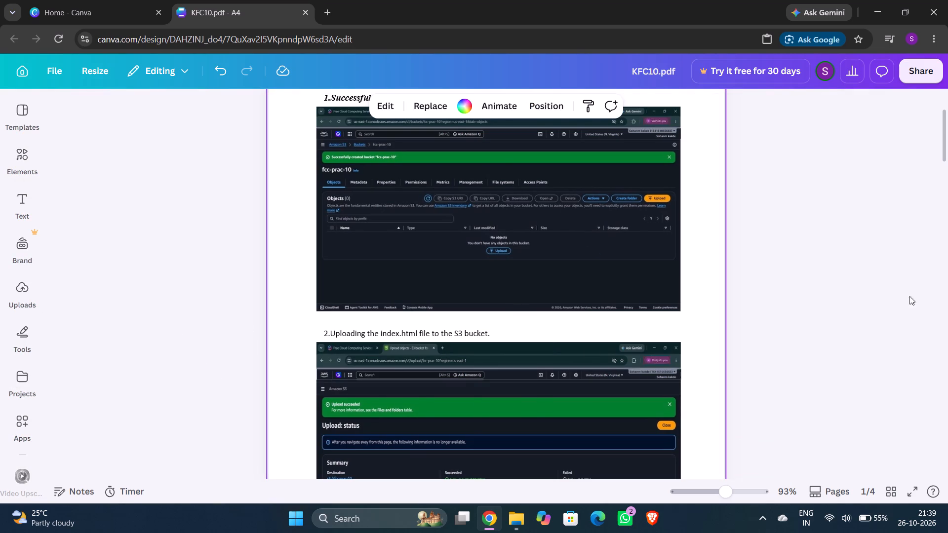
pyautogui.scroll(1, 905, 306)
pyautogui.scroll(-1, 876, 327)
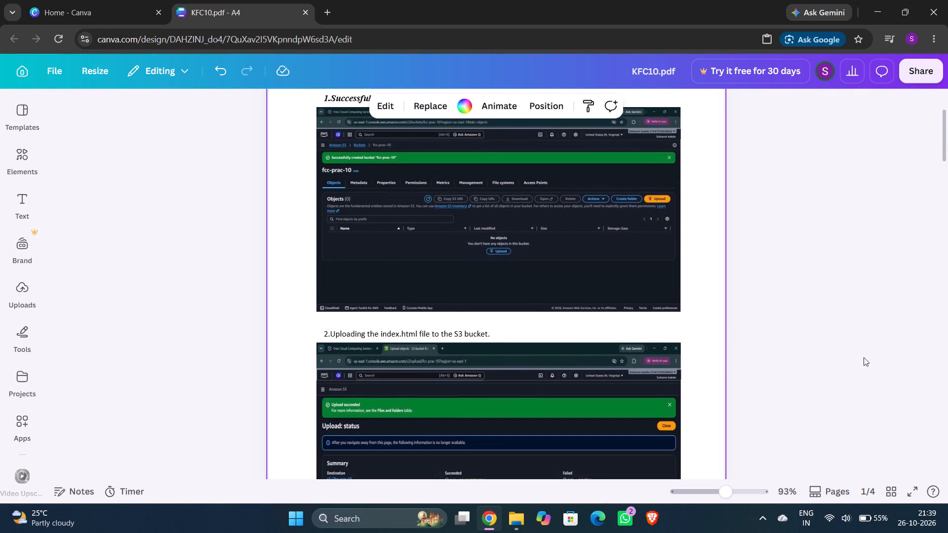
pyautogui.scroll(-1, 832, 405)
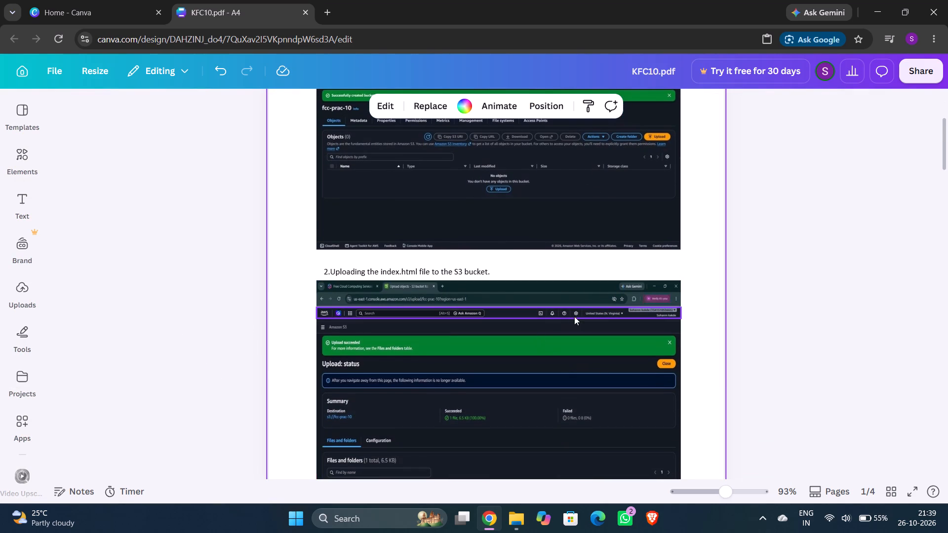
# Copy the United States (N. Virginia) strip from the bucket creation screenshot again.
pyautogui.scroll(2, 577, 322)
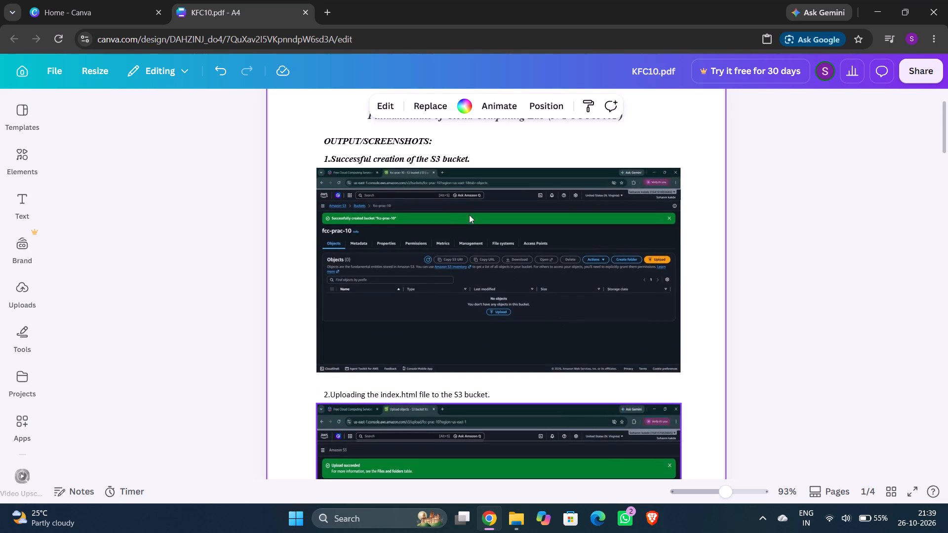
pyautogui.click(401, 193)
pyautogui.rightClick(401, 193)
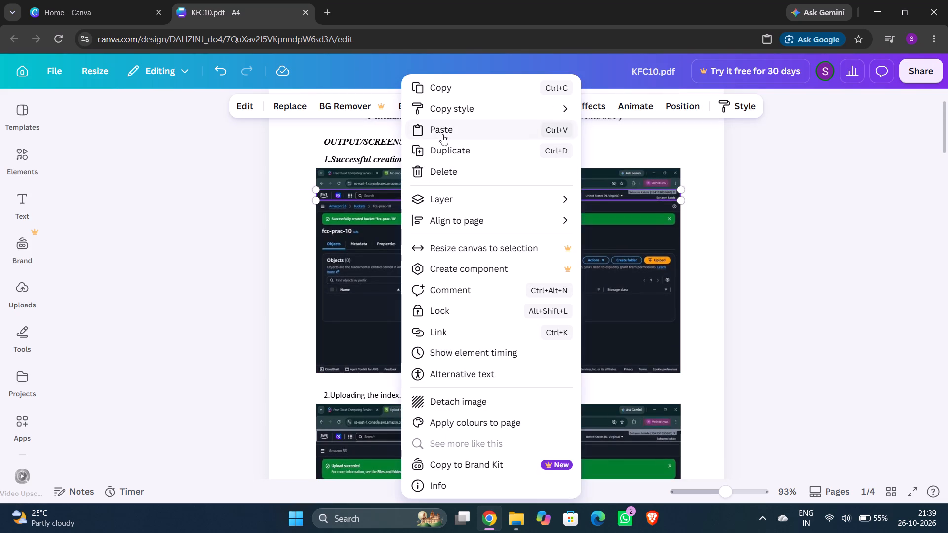
pyautogui.click(435, 89)
# Look through the screenshots on pages 2 to 4 for navigation bars that need replacing.
pyautogui.scroll(-7, 176, 296)
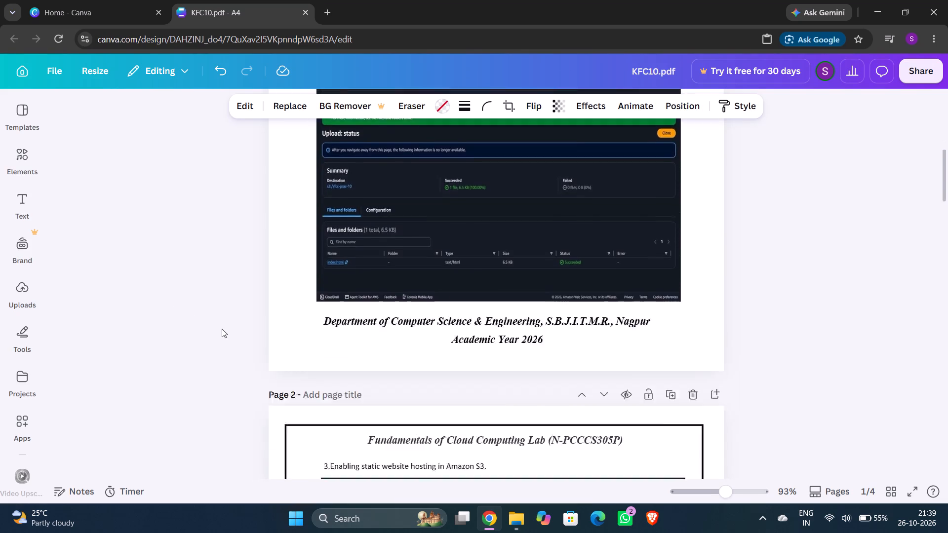
pyautogui.scroll(-3, 222, 329)
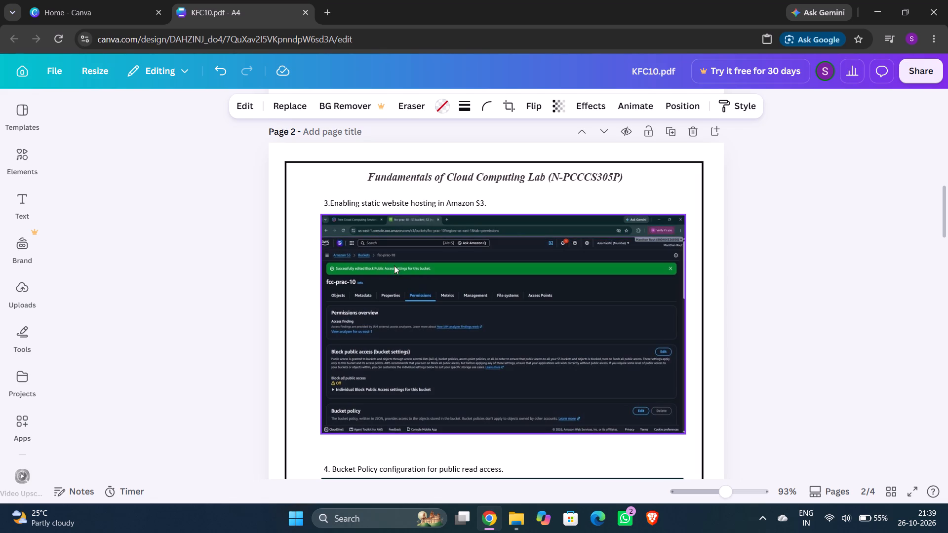
pyautogui.scroll(-5, 394, 266)
pyautogui.scroll(-16, 401, 310)
pyautogui.scroll(-4, 417, 378)
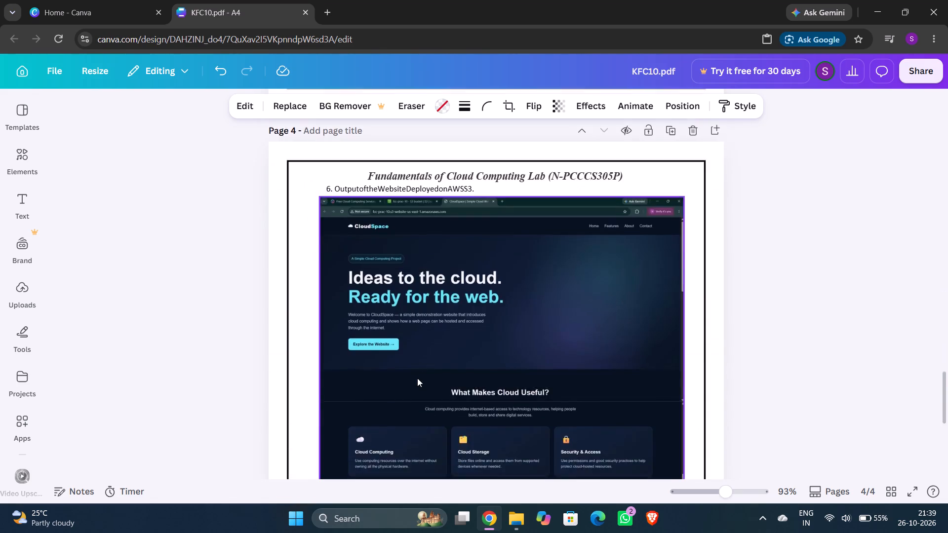
pyautogui.scroll(-7, 417, 378)
pyautogui.scroll(6, 452, 409)
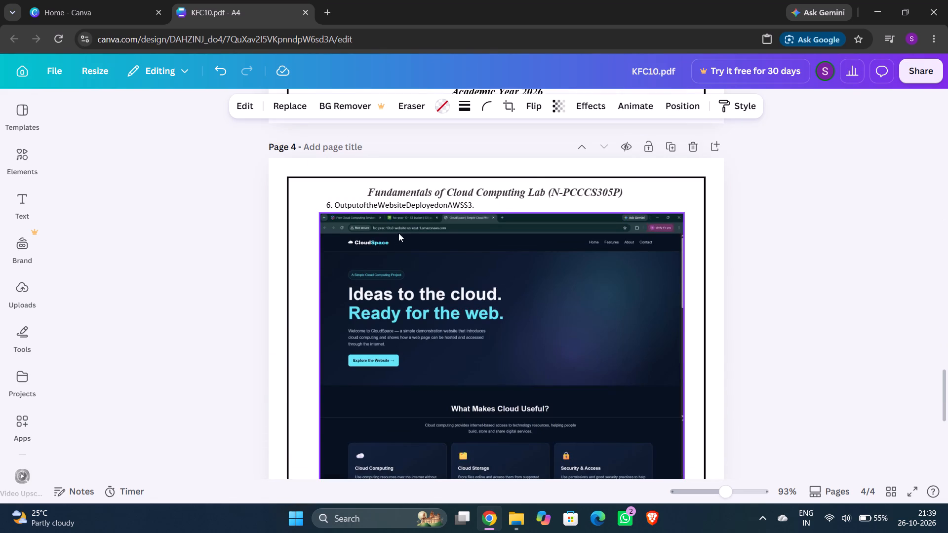
pyautogui.click(399, 225)
pyautogui.click(446, 226)
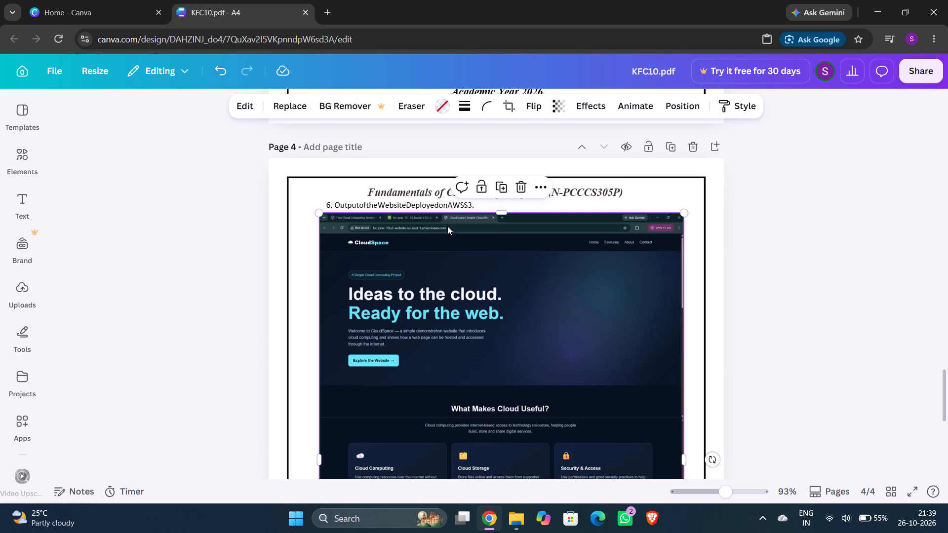
pyautogui.scroll(-2, 452, 237)
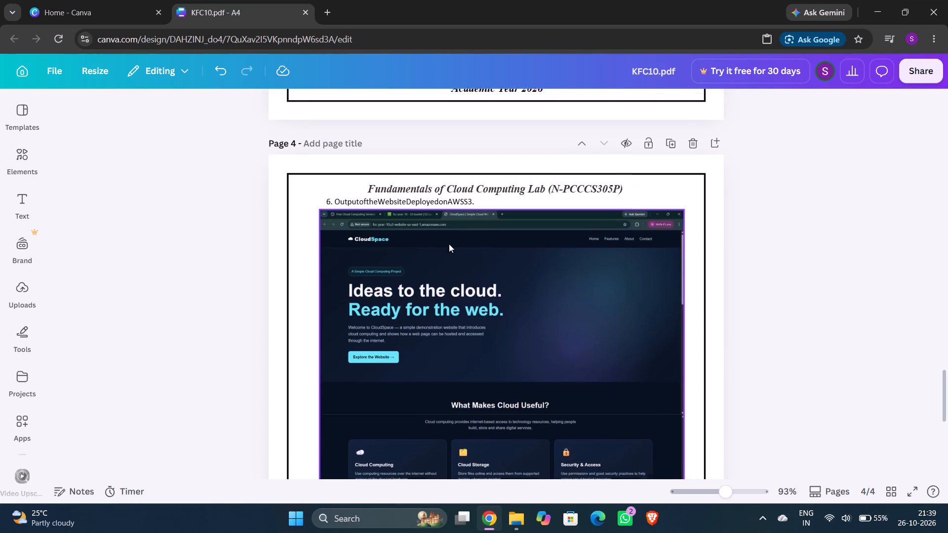
pyautogui.scroll(-1, 449, 244)
pyautogui.scroll(-3, 417, 290)
pyautogui.scroll(8, 489, 252)
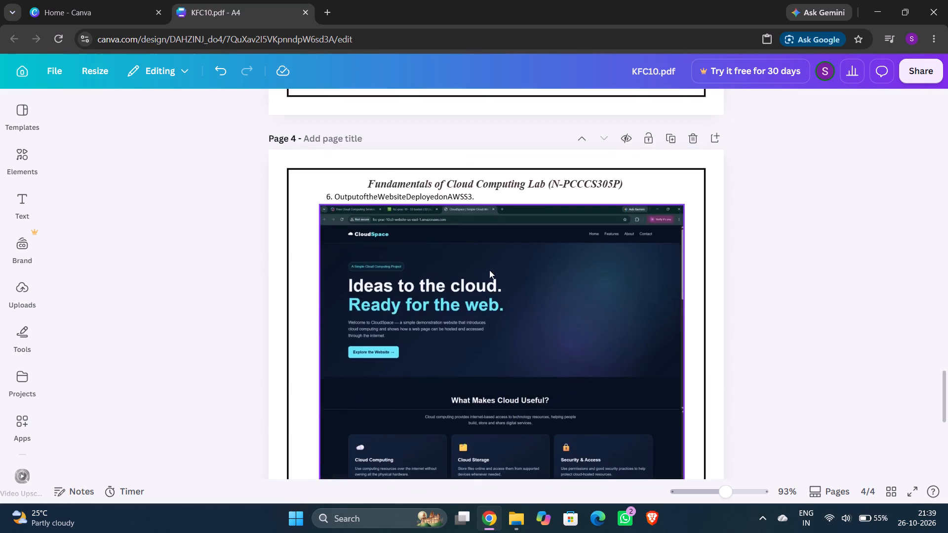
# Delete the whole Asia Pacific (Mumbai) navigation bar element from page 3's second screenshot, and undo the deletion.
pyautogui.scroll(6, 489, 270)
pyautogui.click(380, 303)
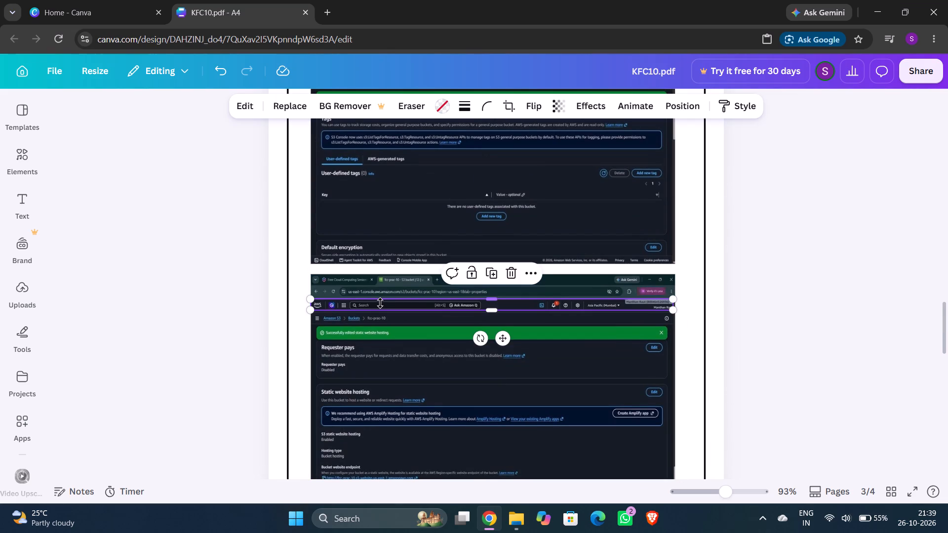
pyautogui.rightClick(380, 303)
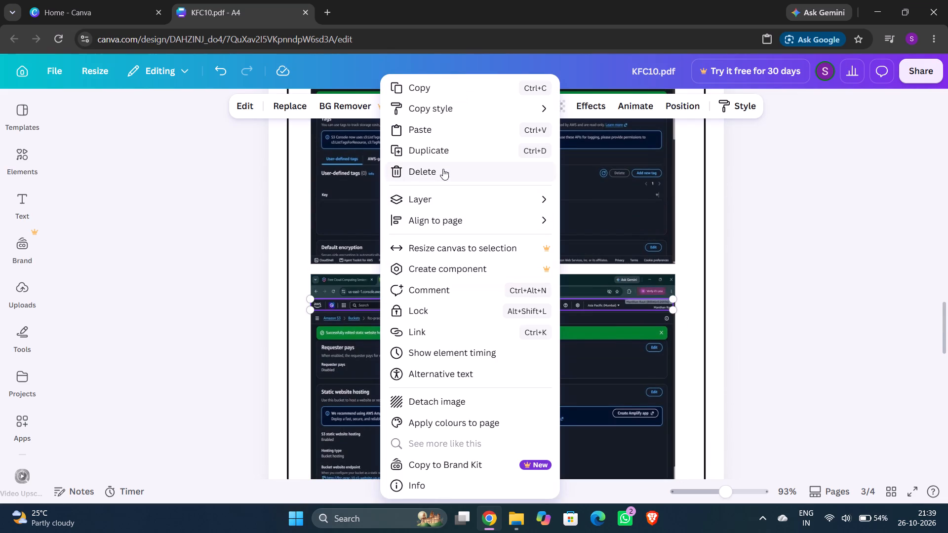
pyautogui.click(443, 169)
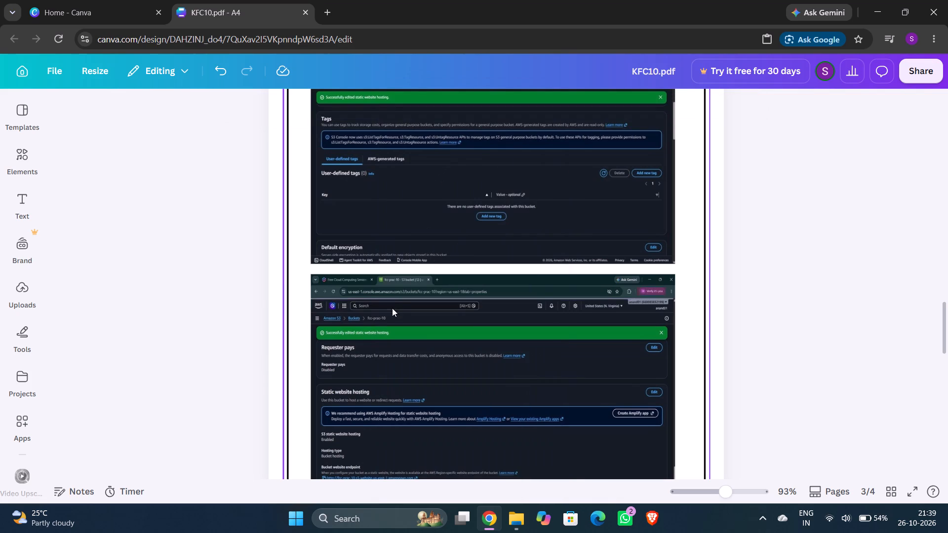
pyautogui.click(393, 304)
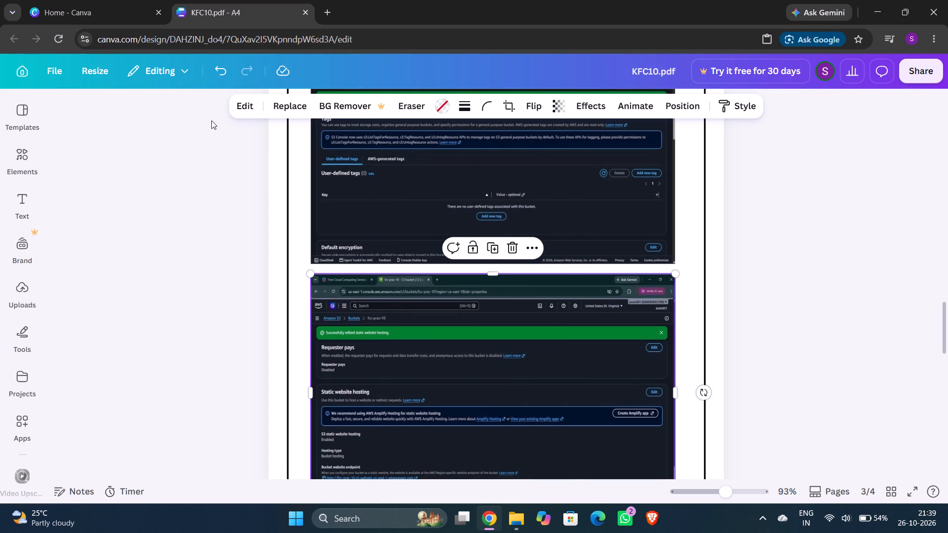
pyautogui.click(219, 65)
# Delete only the Asia Pacific (Mumbai) navigation bar image from its frame in page 3's second screenshot.
pyautogui.click(381, 305)
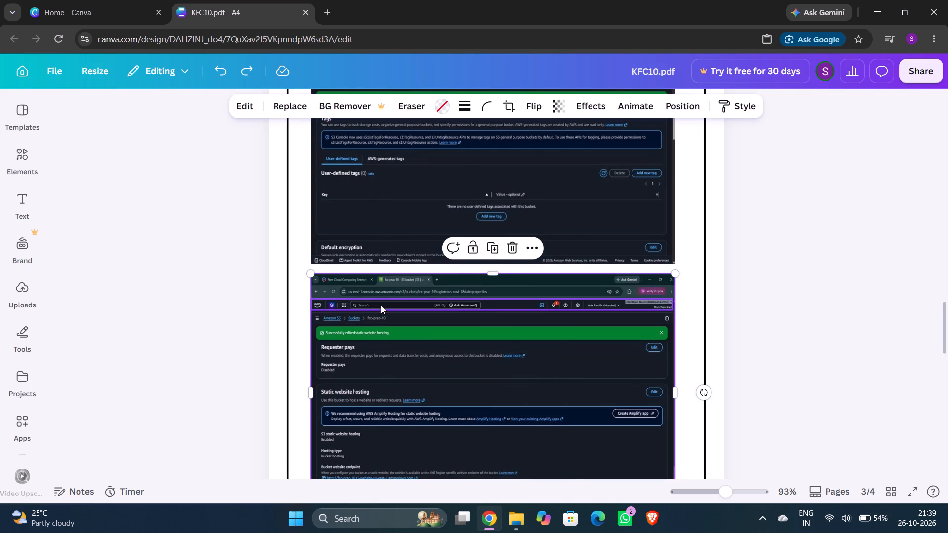
pyautogui.click(515, 272)
pyautogui.doubleClick(503, 307)
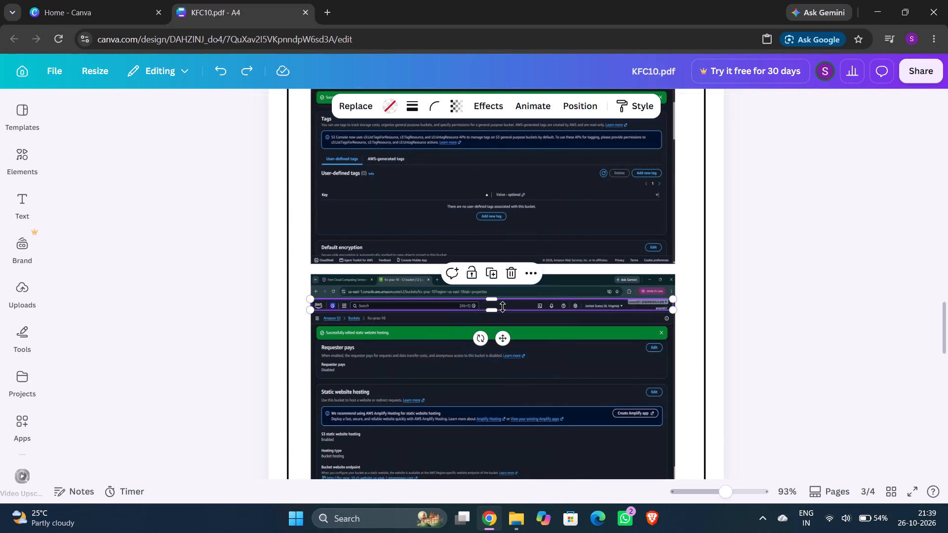
# Paste the United States (N. Virginia) strip and fit it over the empty navigation bar frame in page 3's second screenshot.
pyautogui.rightClick(445, 303)
pyautogui.click(495, 263)
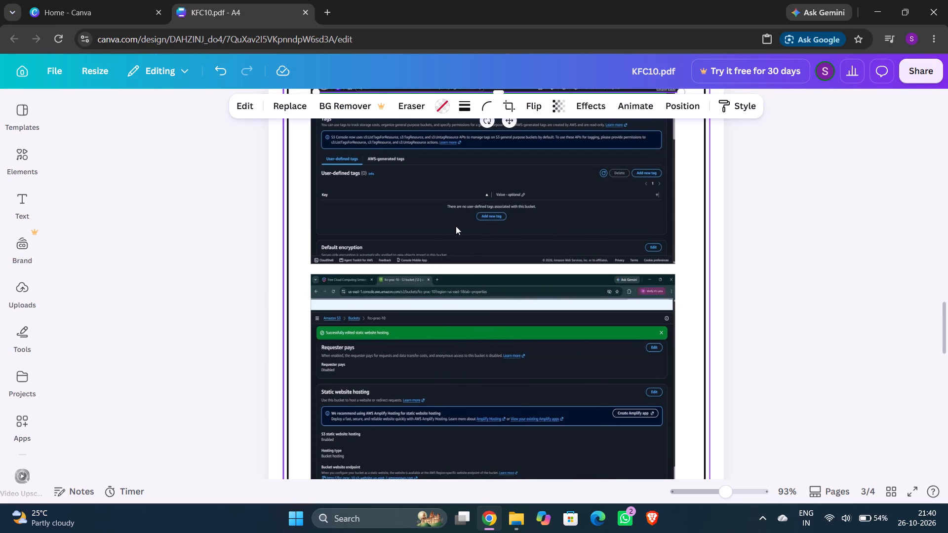
pyautogui.scroll(4, 492, 382)
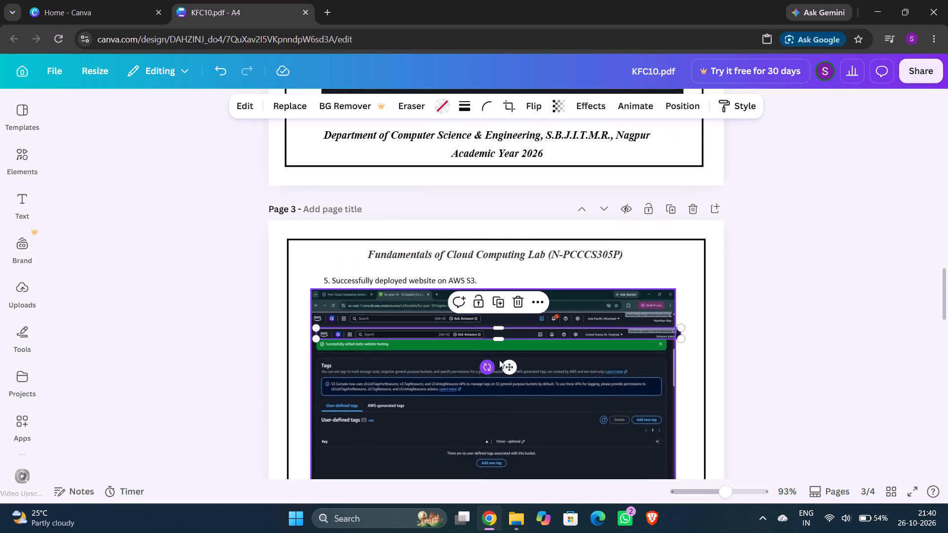
pyautogui.moveTo(510, 369); pyautogui.dragTo(517, 415)
pyautogui.scroll(-3, 513, 408)
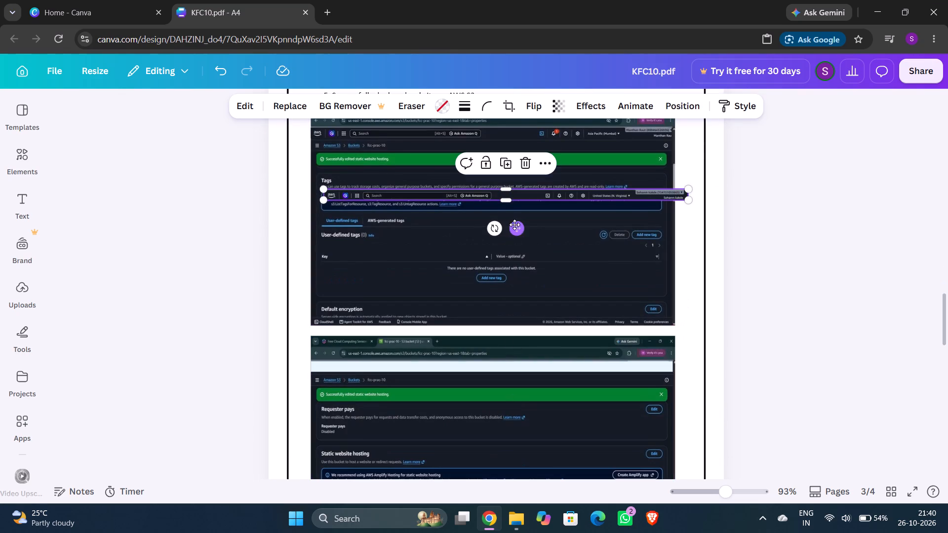
pyautogui.moveTo(517, 233); pyautogui.dragTo(504, 401)
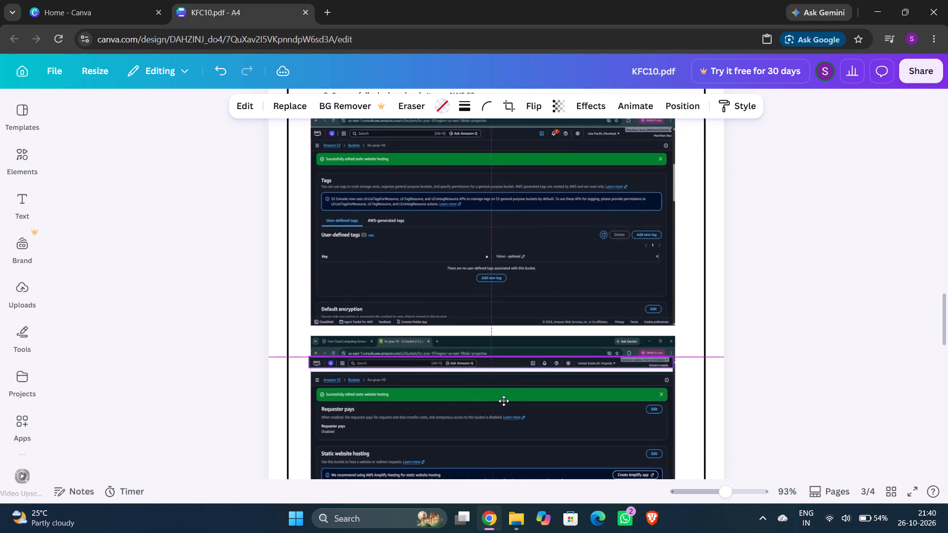
pyautogui.moveTo(504, 401); pyautogui.dragTo(506, 404)
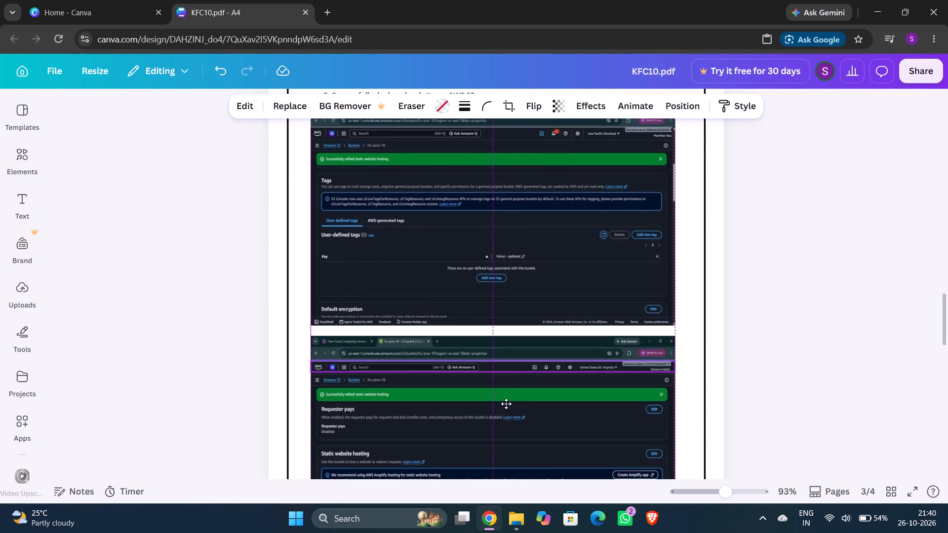
pyautogui.moveTo(506, 404); pyautogui.dragTo(505, 404)
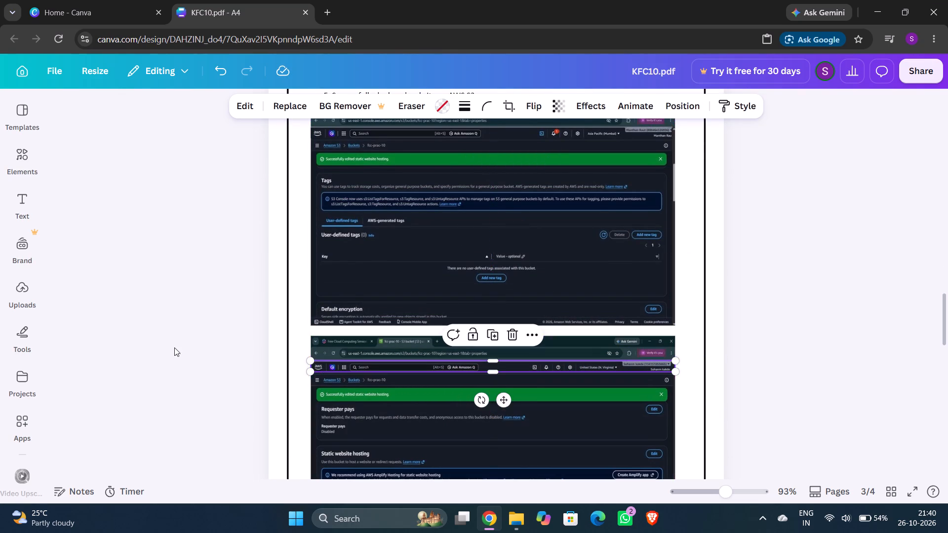
pyautogui.click(174, 347)
# Replace the Asia Pacific (Mumbai) navigation bar image in page 3's first screenshot with the copied United States (N. Virginia) strip.
pyautogui.scroll(3, 264, 350)
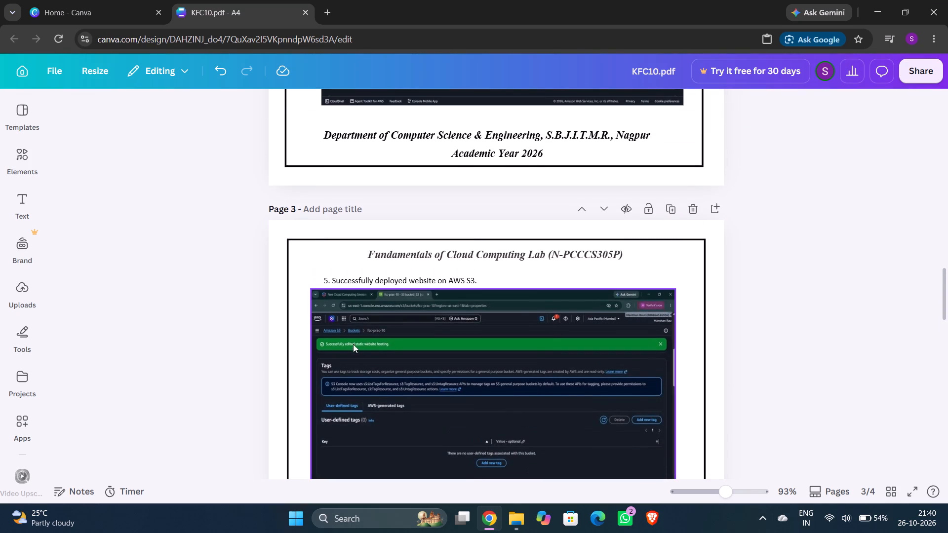
pyautogui.click(375, 318)
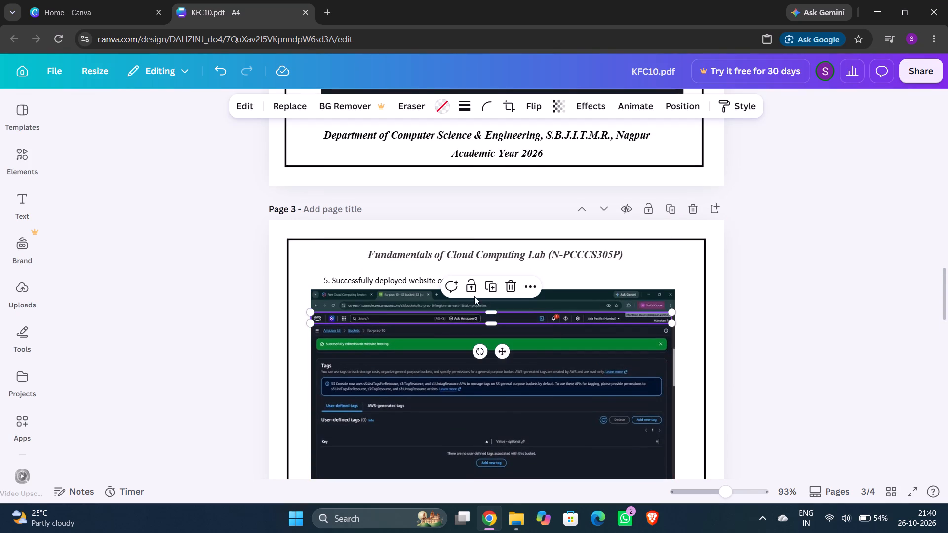
pyautogui.click(505, 287)
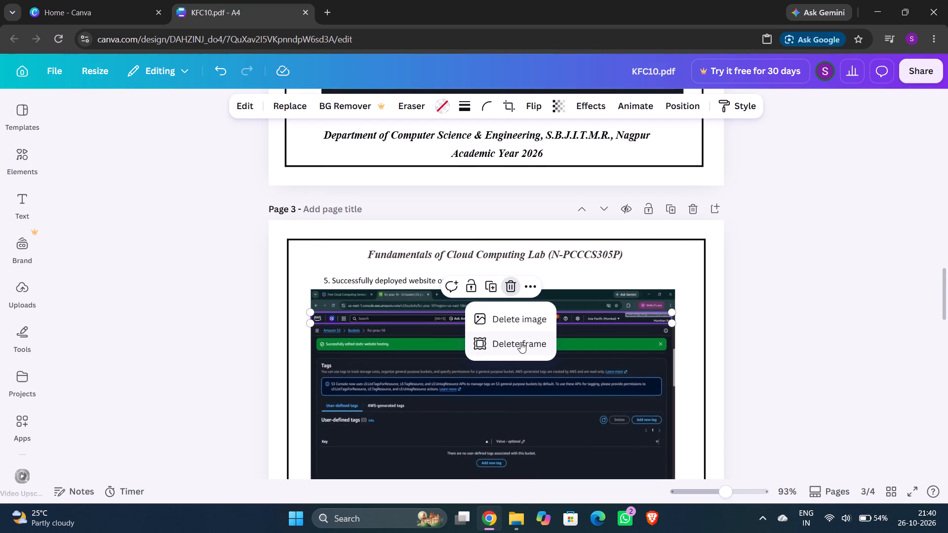
pyautogui.click(522, 317)
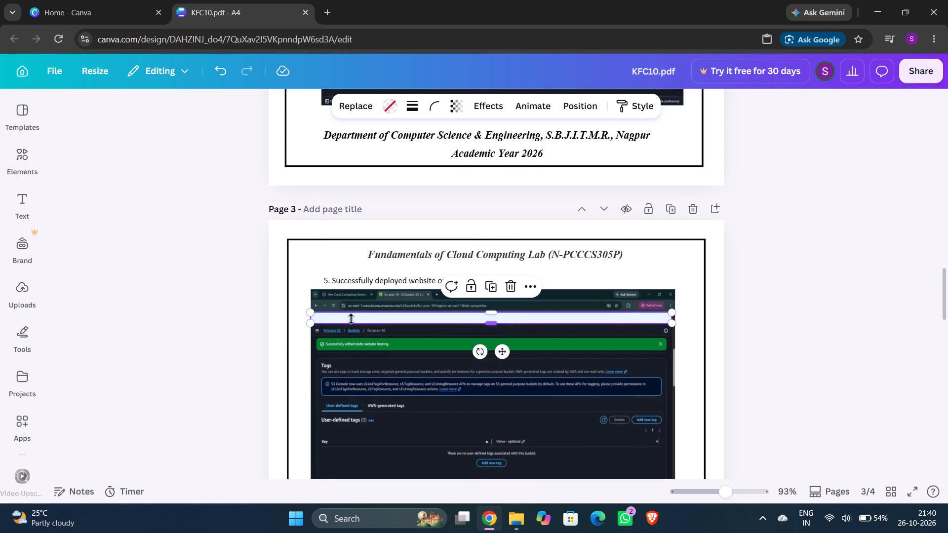
pyautogui.rightClick(351, 319)
pyautogui.click(397, 267)
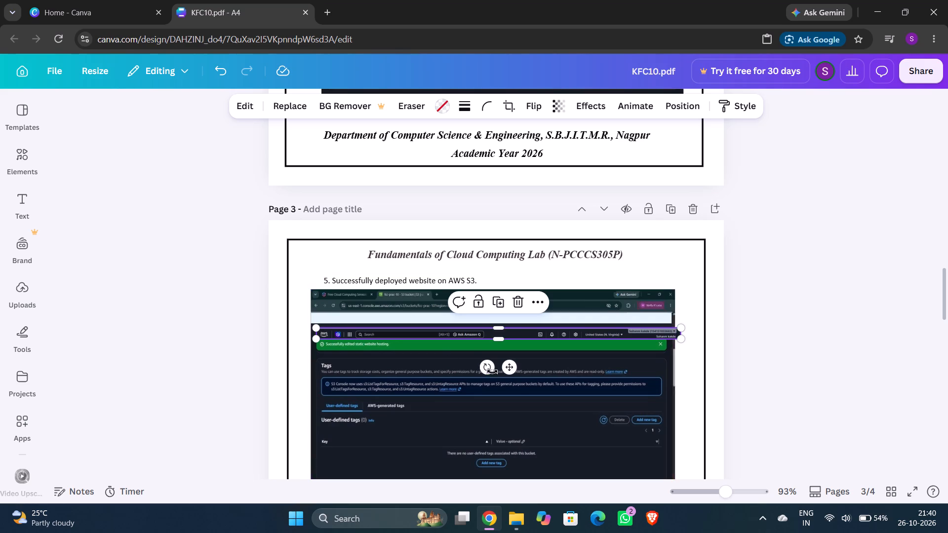
pyautogui.moveTo(507, 370); pyautogui.dragTo(503, 355)
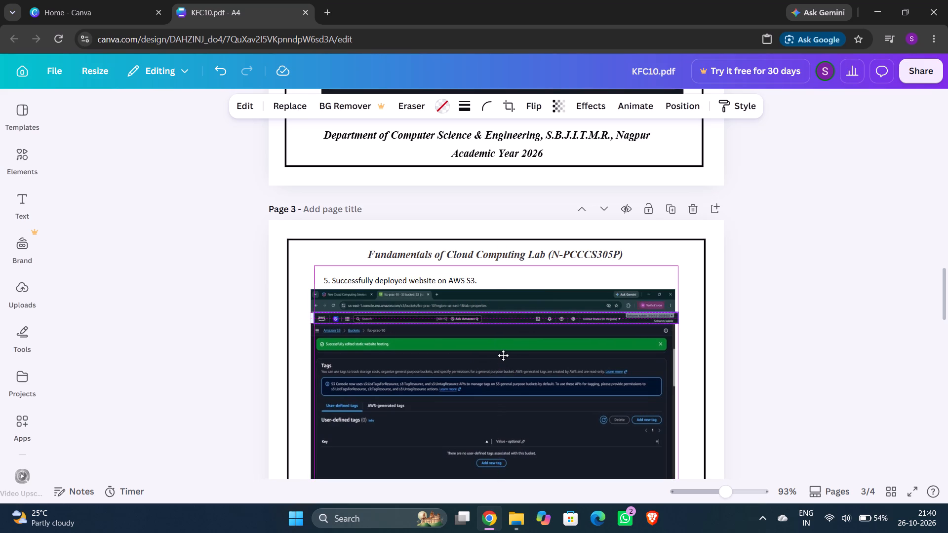
pyautogui.moveTo(503, 355); pyautogui.dragTo(502, 354)
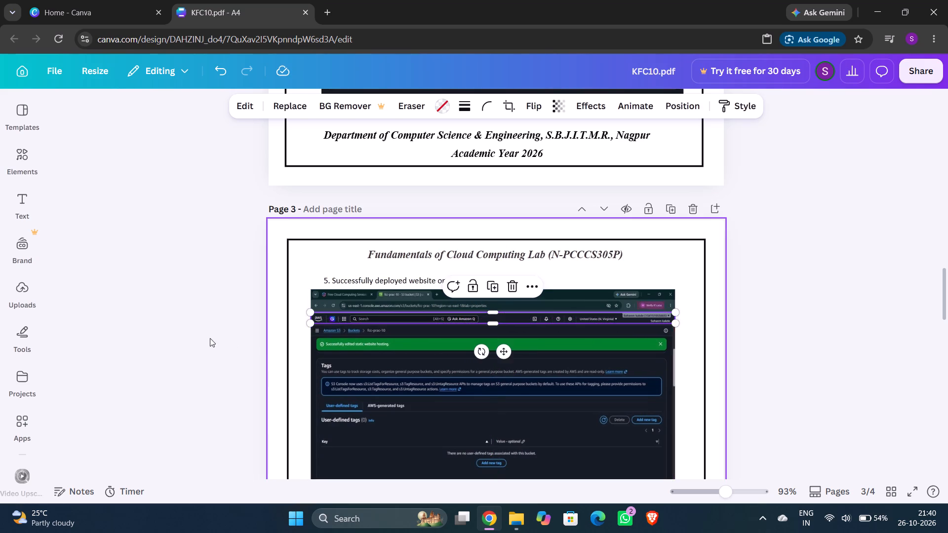
pyautogui.click(210, 338)
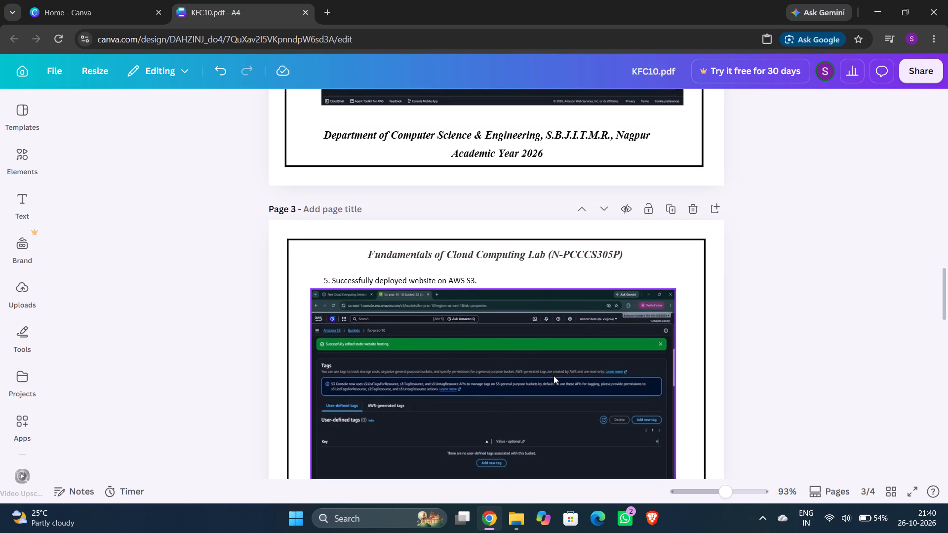
# Delete only the Asia Pacific (Mumbai) navigation bar image from its frame in page 2's Bucket Policy screenshot.
pyautogui.scroll(3, 553, 376)
pyautogui.scroll(4, 497, 378)
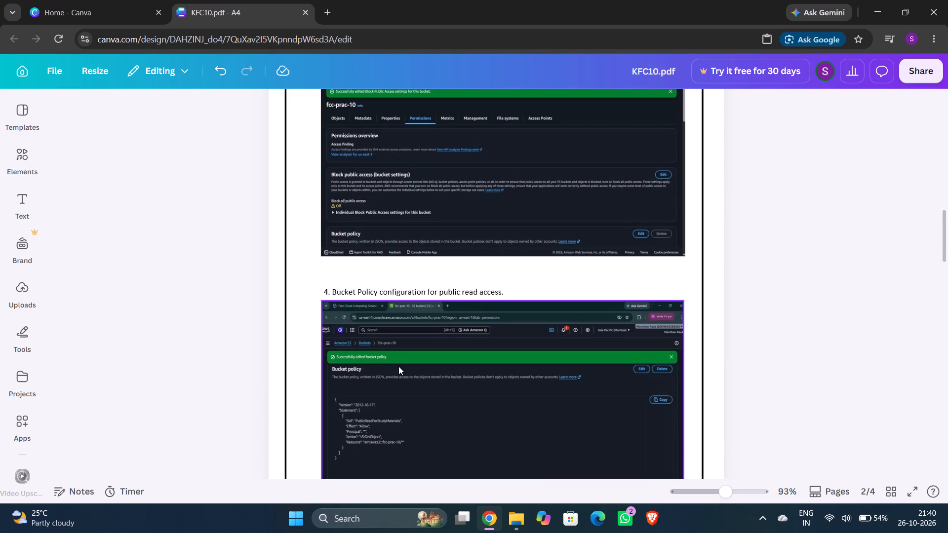
pyautogui.click(384, 332)
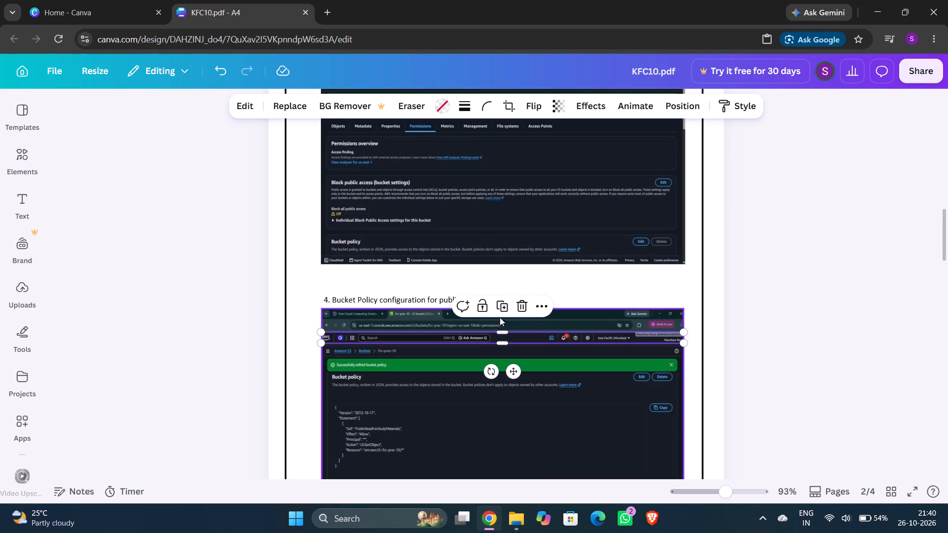
pyautogui.click(516, 310)
pyautogui.click(510, 338)
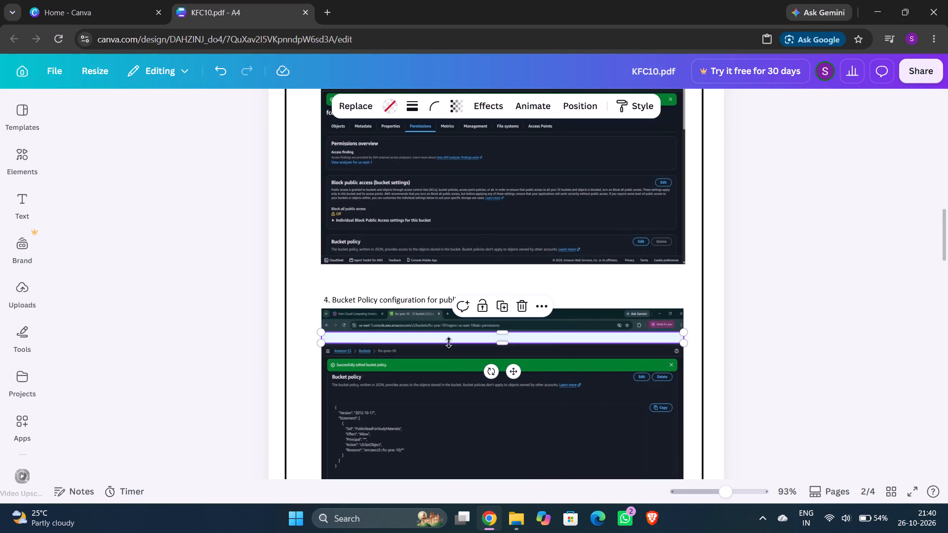
# Paste the United States (N. Virginia) strip and position it over the empty navigation bar frame in page 2's Bucket Policy screenshot.
pyautogui.rightClick(449, 339)
pyautogui.click(503, 261)
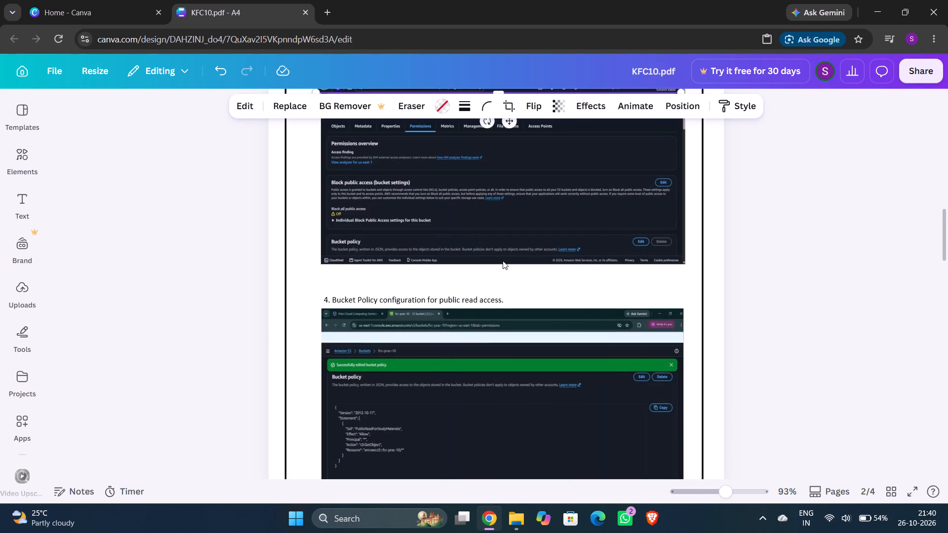
pyautogui.scroll(3, 468, 324)
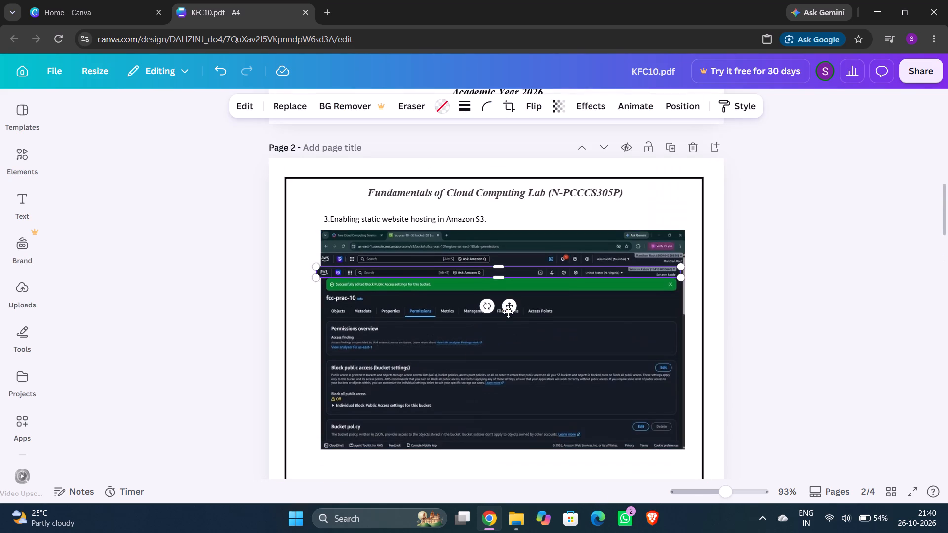
pyautogui.scroll(-1, 508, 312)
pyautogui.moveTo(512, 249); pyautogui.dragTo(509, 431)
pyautogui.scroll(-1, 502, 403)
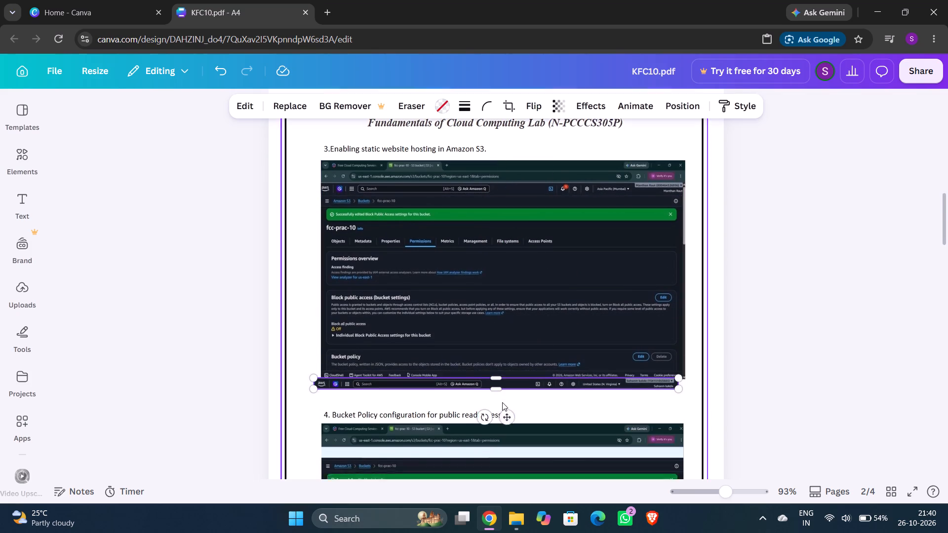
pyautogui.scroll(-1, 502, 402)
pyautogui.moveTo(504, 305); pyautogui.dragTo(511, 371)
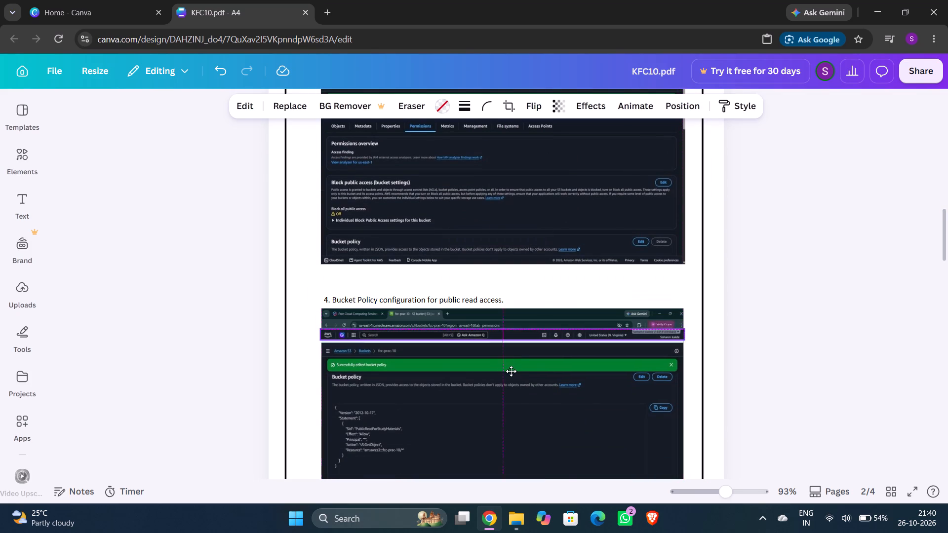
pyautogui.moveTo(511, 371); pyautogui.dragTo(513, 373)
pyautogui.click(513, 373)
pyautogui.click(209, 330)
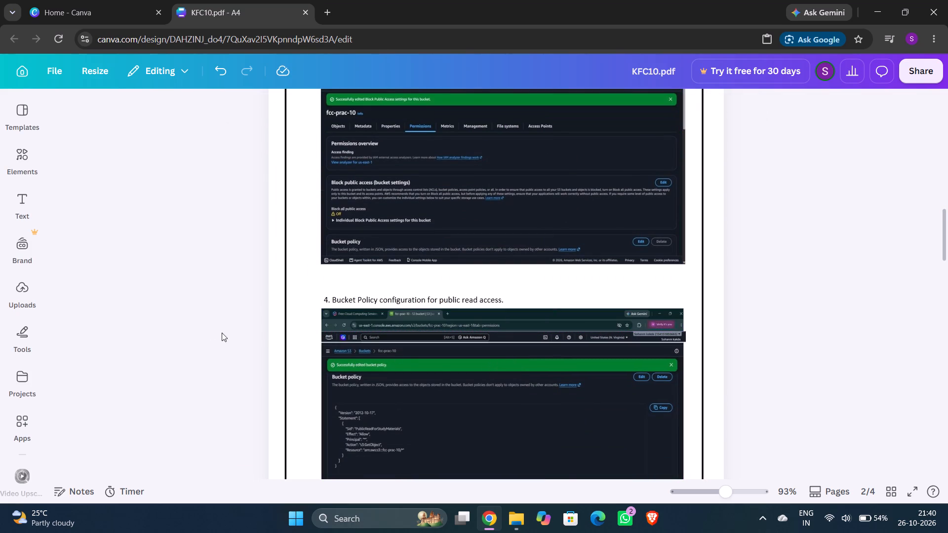
pyautogui.click(243, 343)
# Shrink the pasted strip in page 2's Bucket Policy screenshot slightly so its end aligns with the screenshot's edge.
pyautogui.click(623, 336)
pyautogui.scroll(-2, 638, 367)
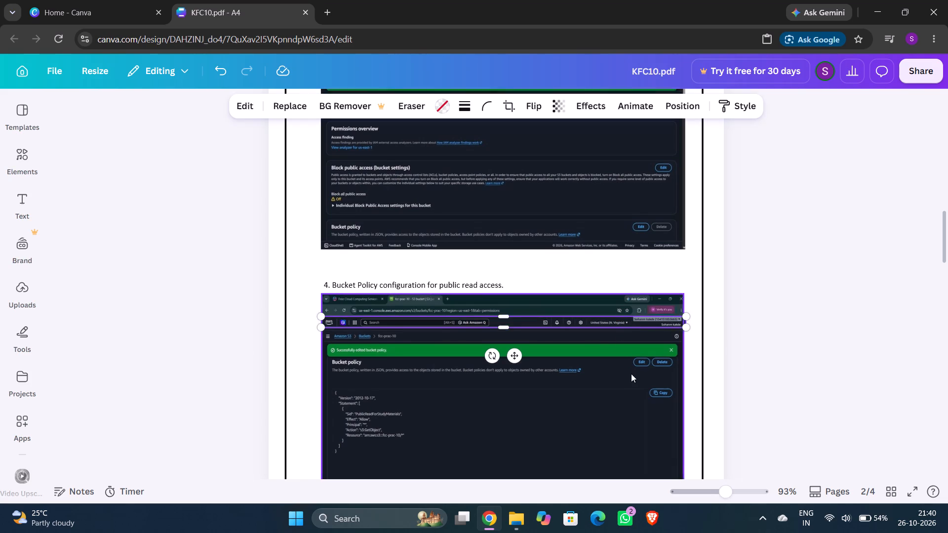
pyautogui.scroll(-4, 631, 374)
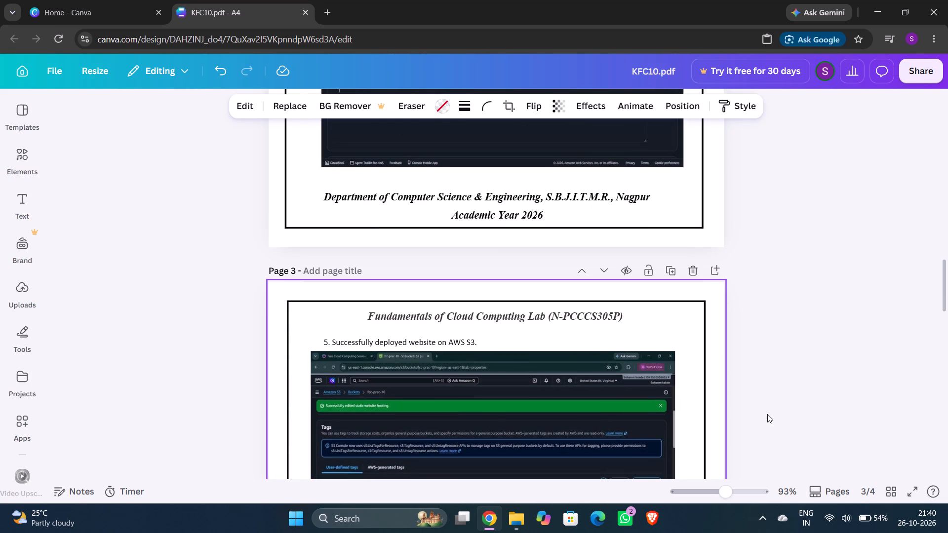
pyautogui.scroll(5, 604, 423)
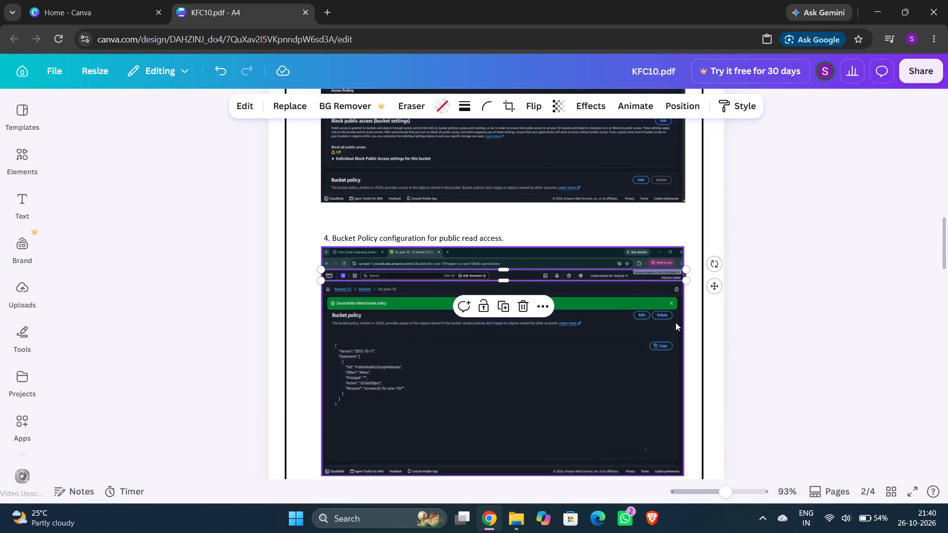
pyautogui.click(687, 274)
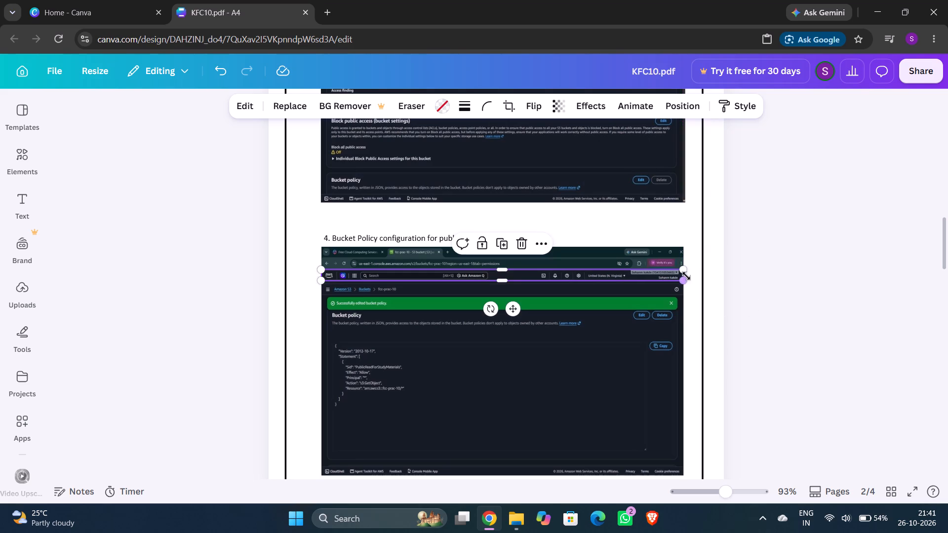
pyautogui.click(750, 276)
# Replace the Asia Pacific (Mumbai) navigation bar image in page 2's static website hosting screenshot with the United States (N. Virginia) strip.
pyautogui.scroll(4, 489, 361)
pyautogui.click(406, 256)
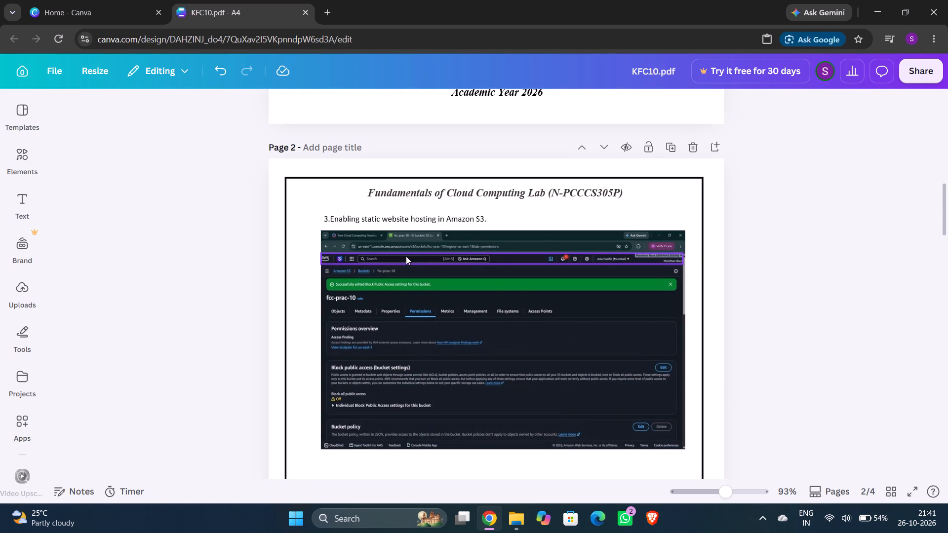
pyautogui.click(518, 225)
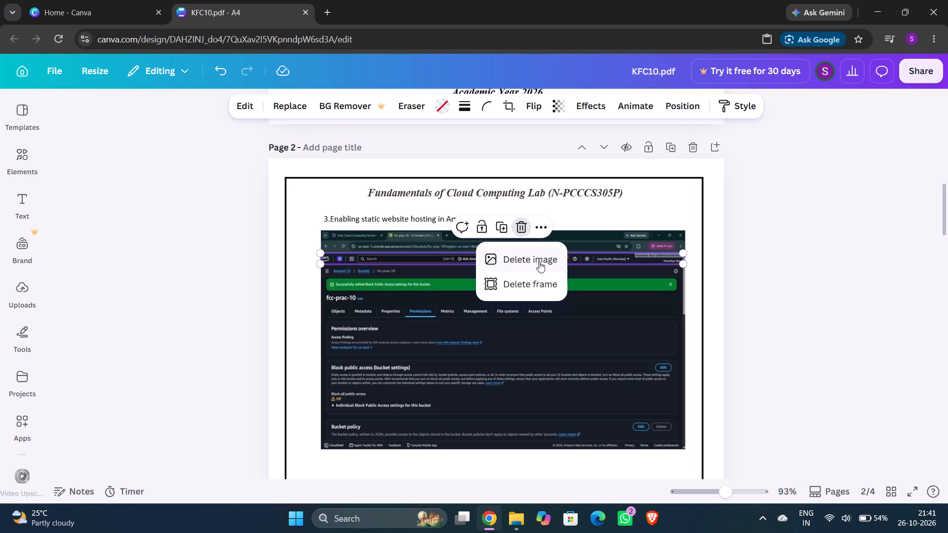
pyautogui.click(539, 262)
pyautogui.rightClick(394, 260)
pyautogui.click(436, 261)
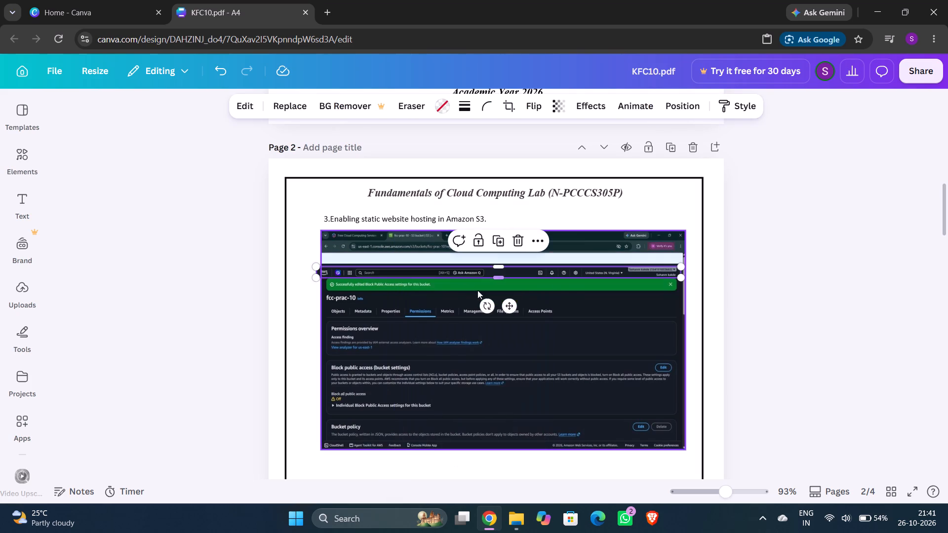
pyautogui.moveTo(516, 307); pyautogui.dragTo(521, 296)
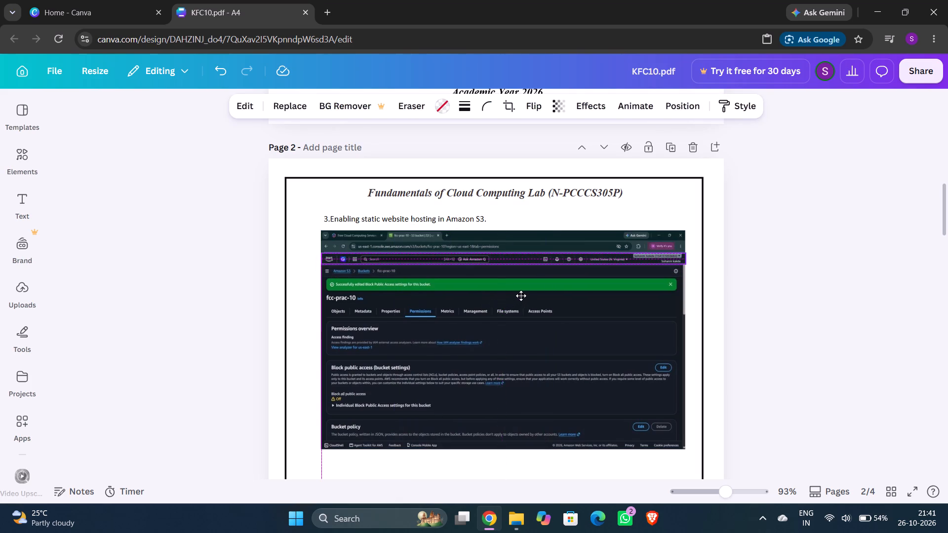
pyautogui.moveTo(521, 296); pyautogui.dragTo(522, 294)
pyautogui.click(788, 255)
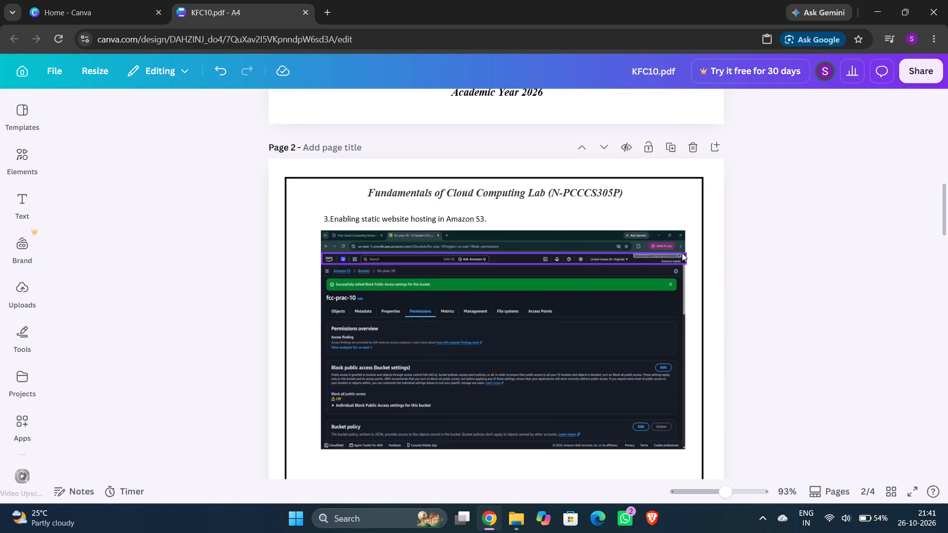
# Shrink the strip in page 2's static website hosting screenshot slightly to match the screenshot's width.
pyautogui.click(681, 253)
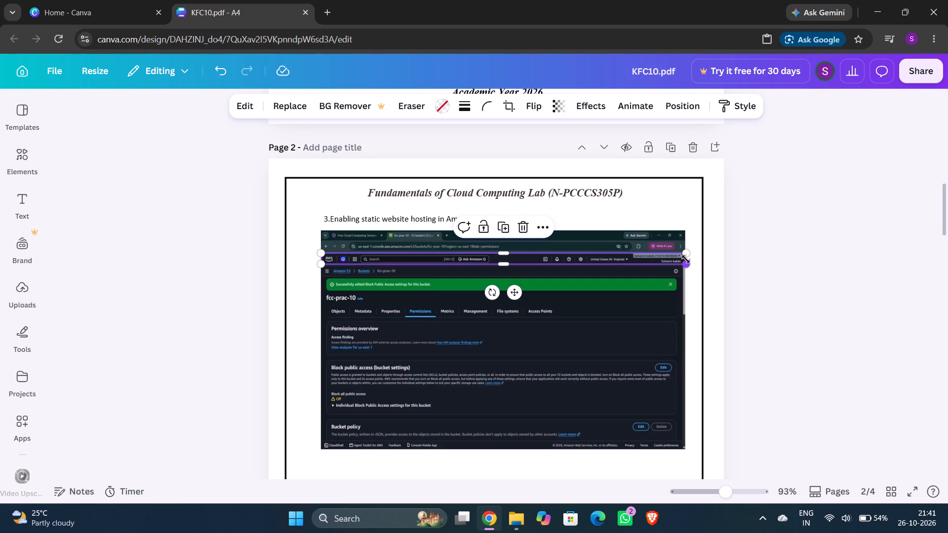
pyautogui.moveTo(688, 258); pyautogui.dragTo(683, 257)
pyautogui.click(772, 246)
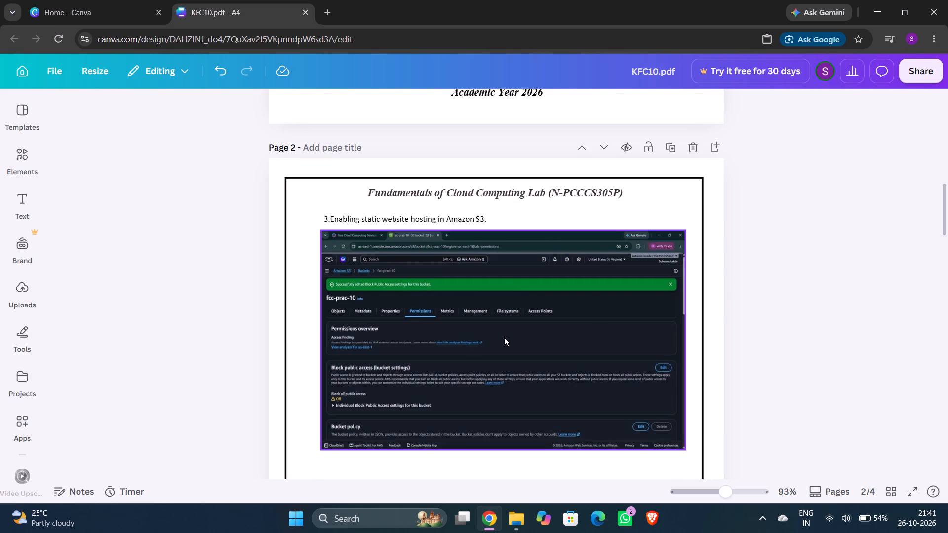
# Review the replaced navigation bars and the page layout in the screenshots across all four pages of the document.
pyautogui.scroll(7, 433, 343)
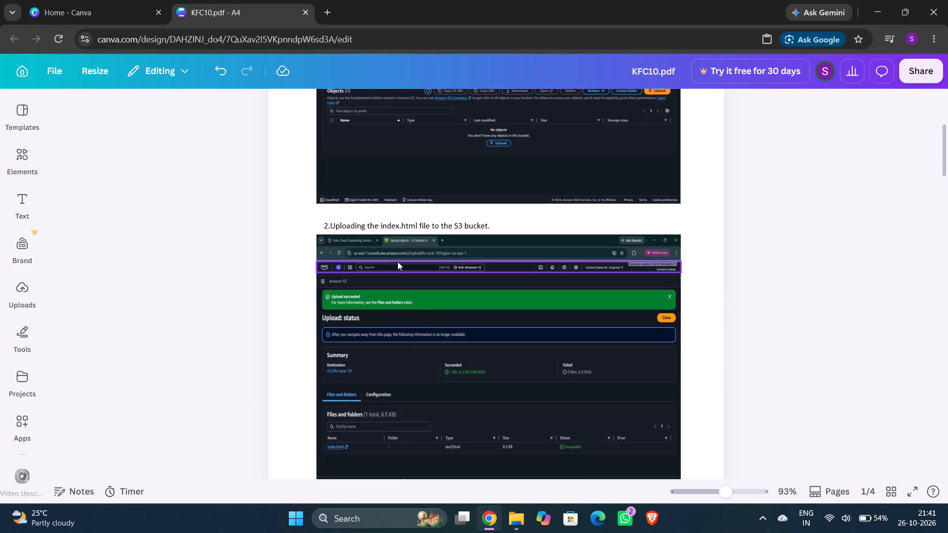
pyautogui.click(397, 261)
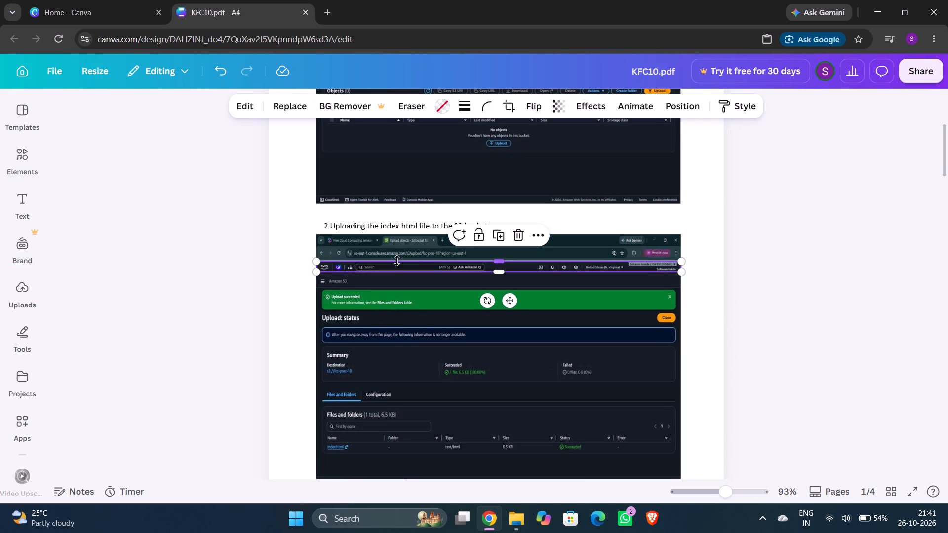
pyautogui.scroll(5, 422, 339)
pyautogui.scroll(5, 459, 266)
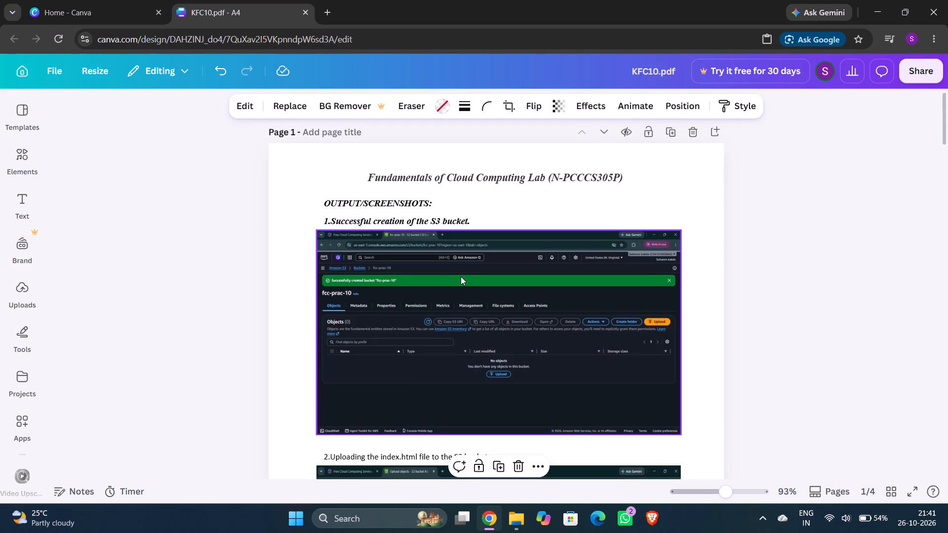
pyautogui.scroll(-11, 393, 290)
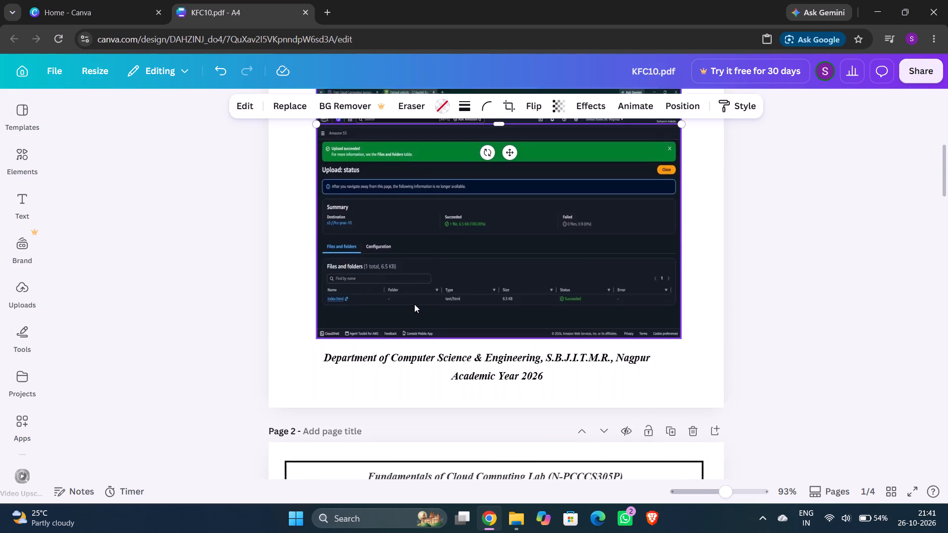
pyautogui.scroll(-20, 414, 304)
pyautogui.scroll(-19, 414, 304)
pyautogui.scroll(2, 407, 344)
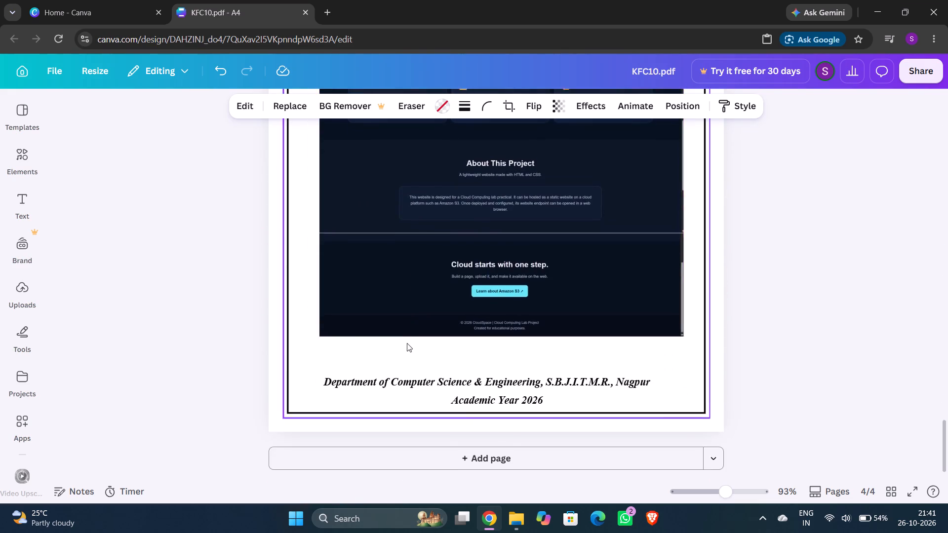
pyautogui.scroll(11, 407, 343)
pyautogui.scroll(4, 477, 347)
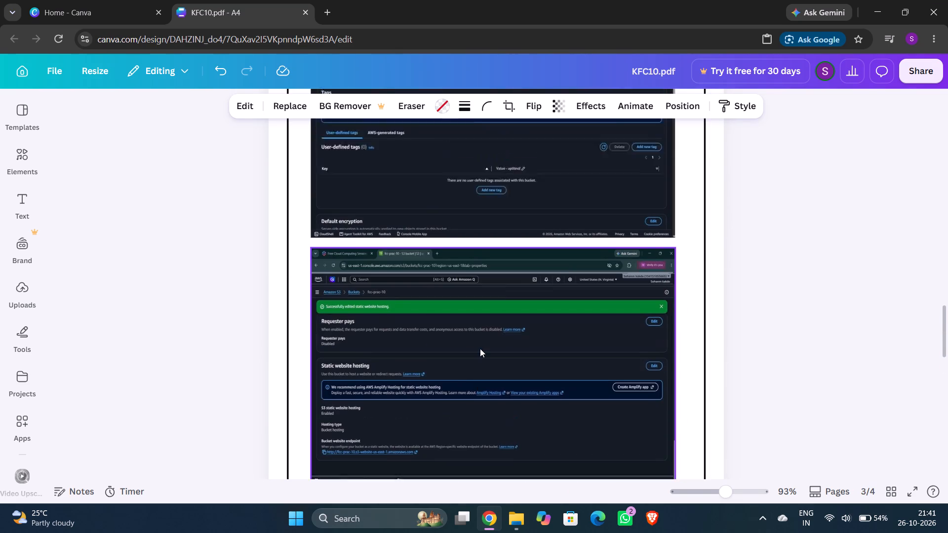
pyautogui.scroll(15, 480, 348)
pyautogui.scroll(12, 485, 339)
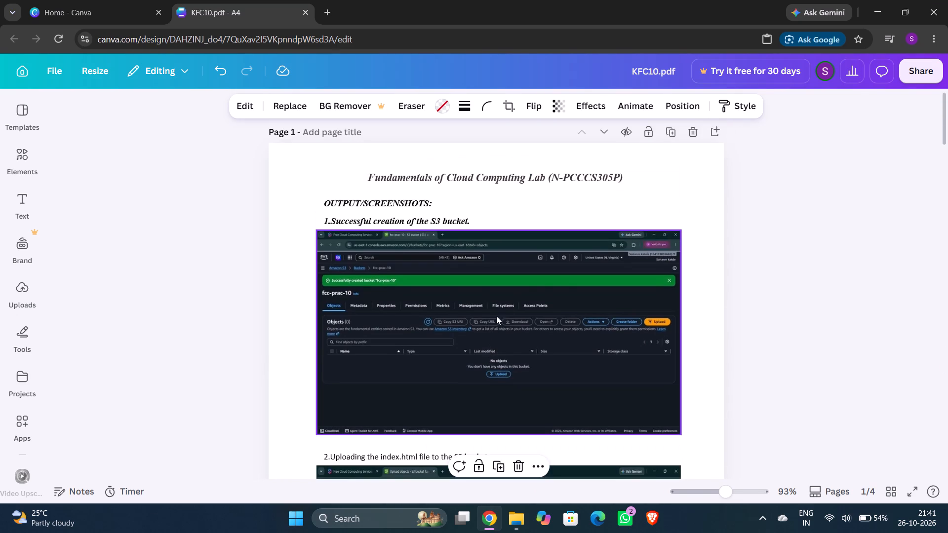
# Rename the design to FC10.pdf by removing the leading K from its title.
pyautogui.click(646, 63)
pyautogui.click(637, 69)
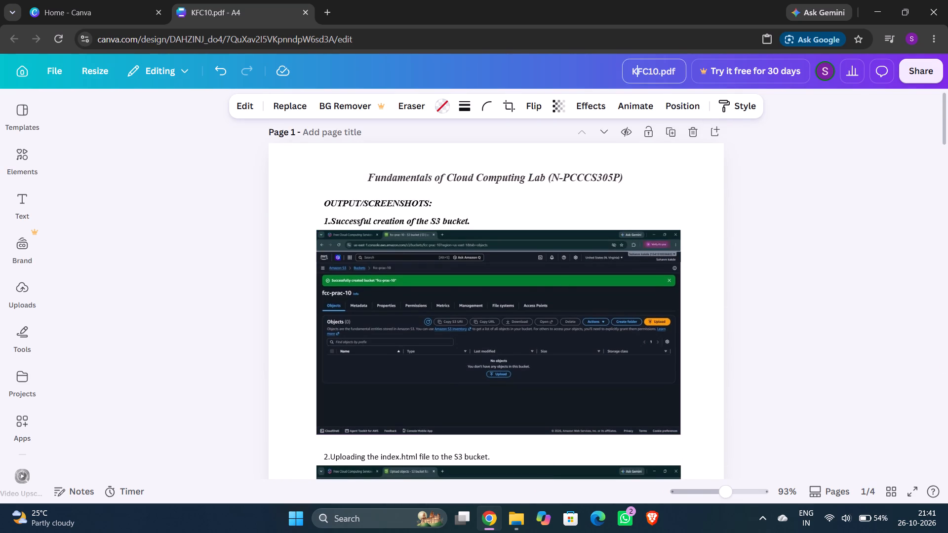
pyautogui.press('BackSpace')
pyautogui.click(918, 68)
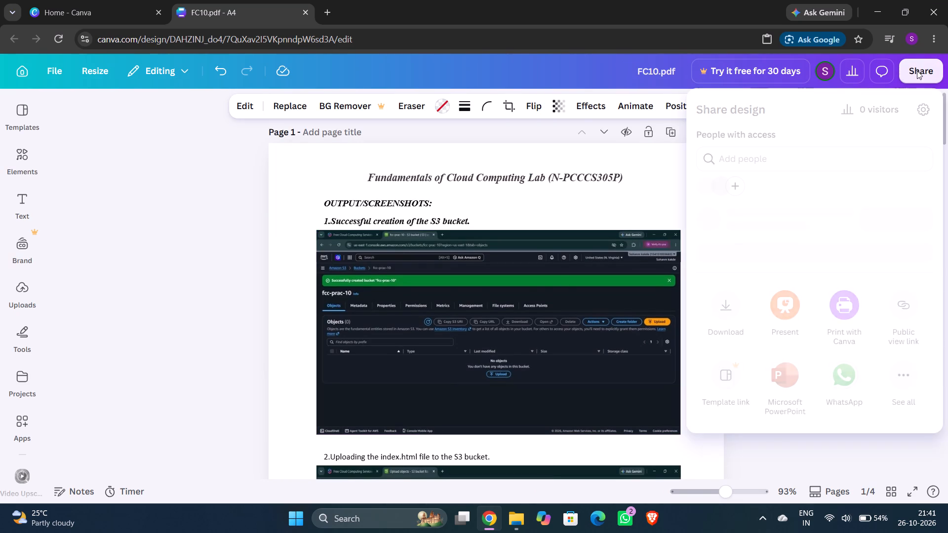
pyautogui.click(99, 291)
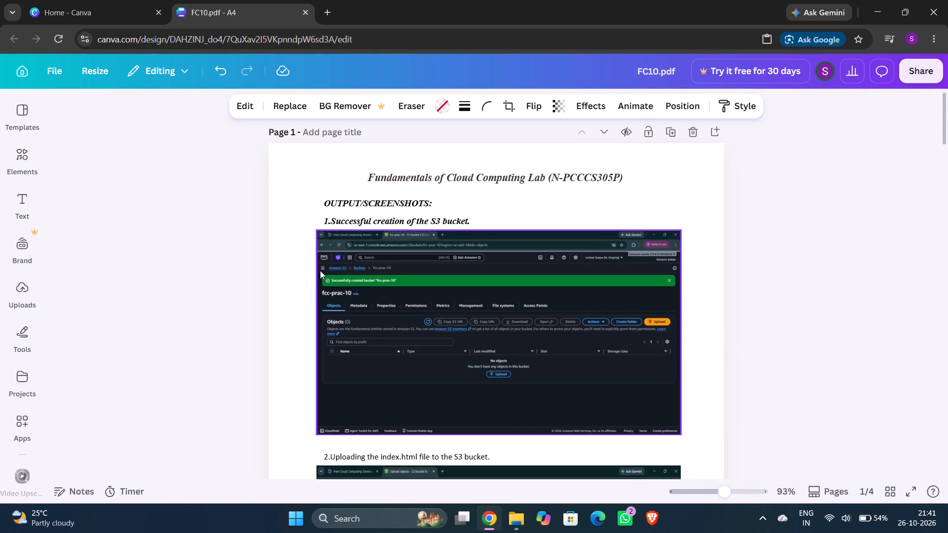
# Copy the black page border frame from page 2 and paste it onto page 1.
pyautogui.scroll(-14, 317, 269)
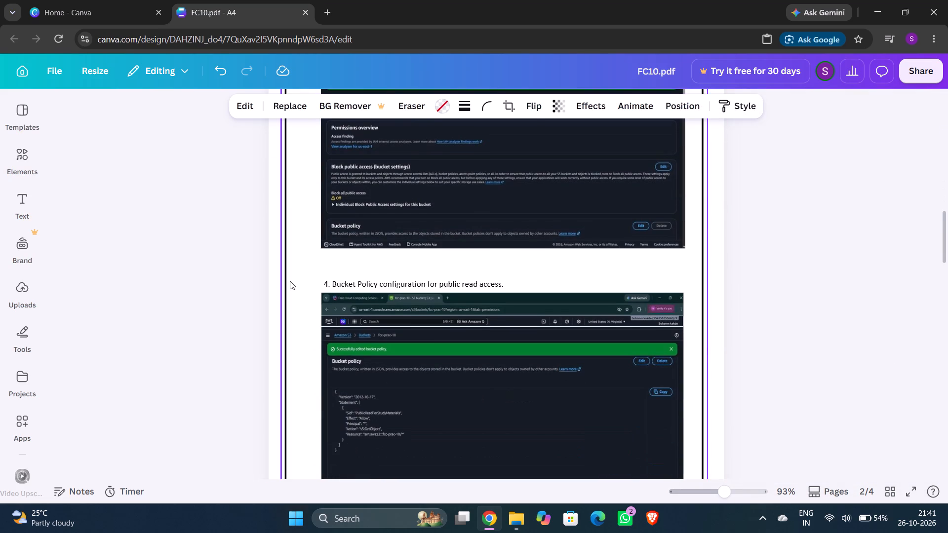
pyautogui.click(289, 281)
pyautogui.rightClick(289, 281)
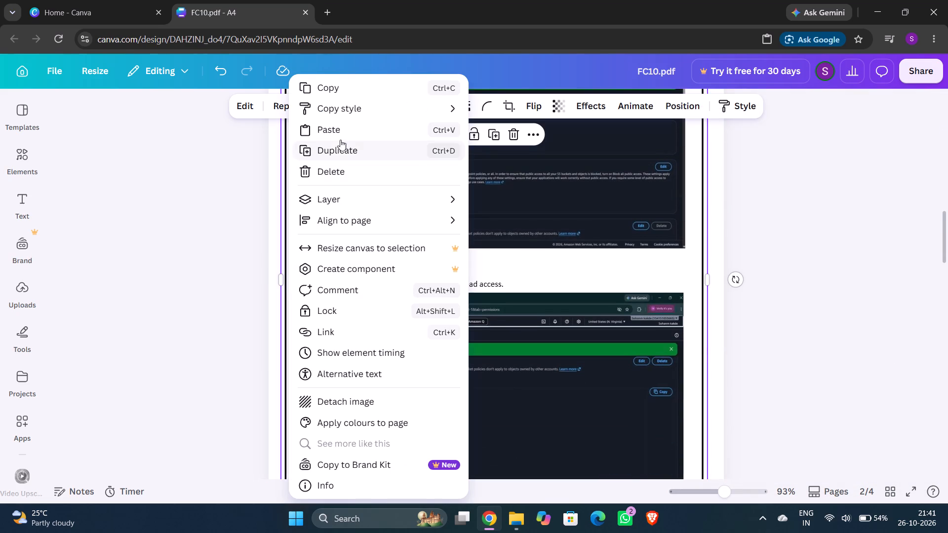
pyautogui.click(341, 93)
pyautogui.scroll(15, 291, 231)
pyautogui.click(290, 185)
pyautogui.rightClick(290, 185)
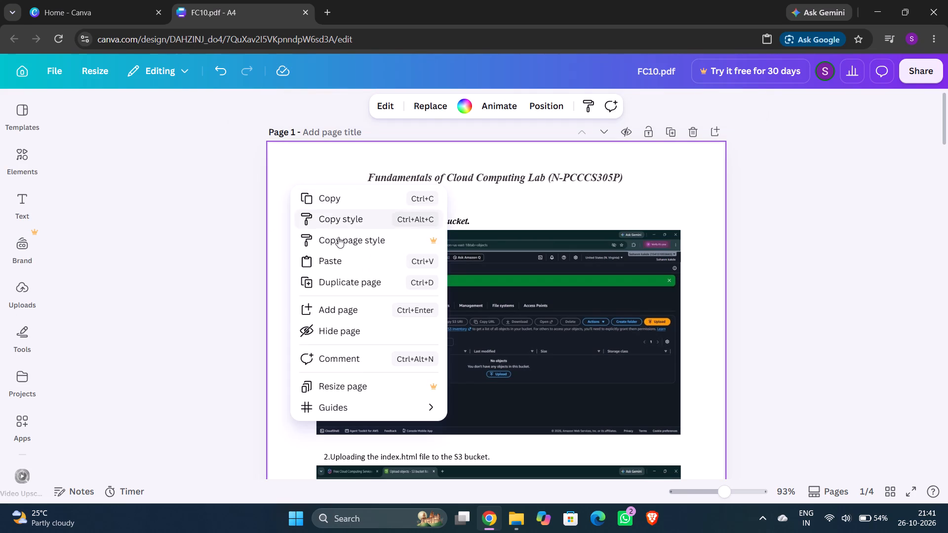
pyautogui.click(345, 256)
pyautogui.scroll(-1, 306, 265)
pyautogui.click(160, 249)
# Download all pages of the design as a PDF using the Print preset.
pyautogui.scroll(3, 235, 263)
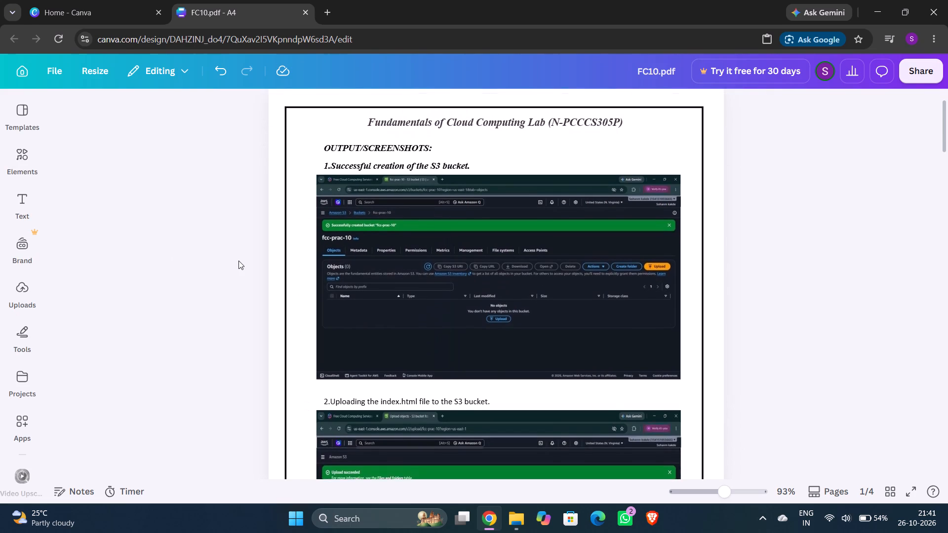
pyautogui.scroll(1, 238, 261)
pyautogui.scroll(-20, 236, 256)
pyautogui.scroll(-6, 236, 256)
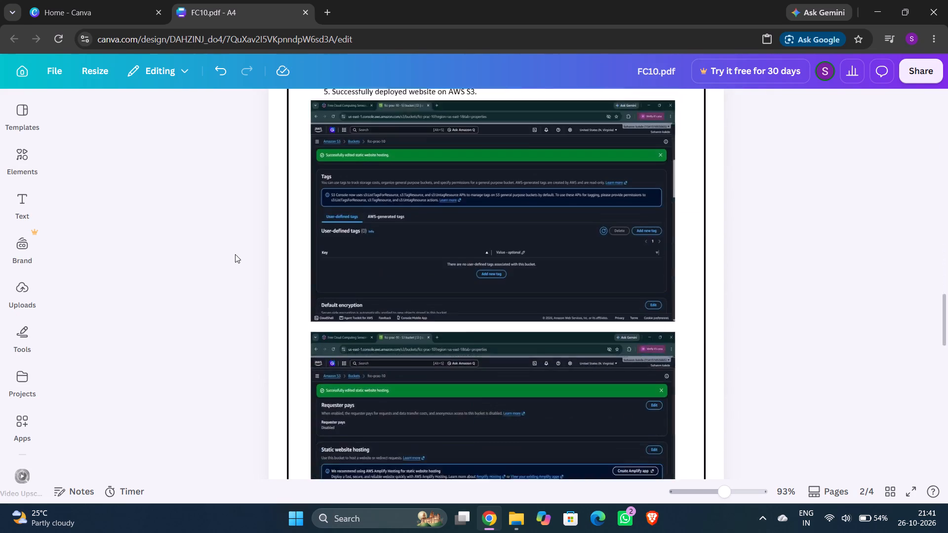
pyautogui.scroll(-18, 235, 254)
pyautogui.scroll(-3, 201, 259)
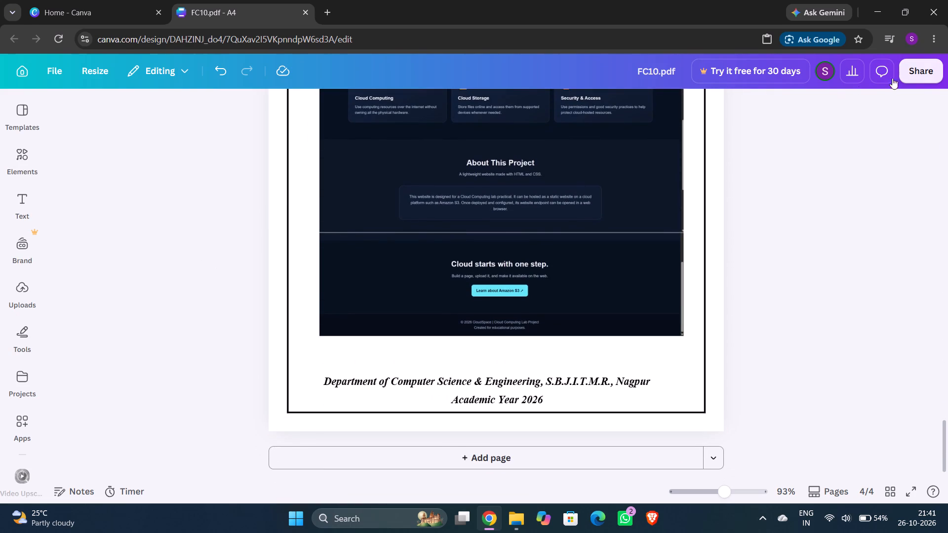
pyautogui.click(934, 66)
pyautogui.click(725, 382)
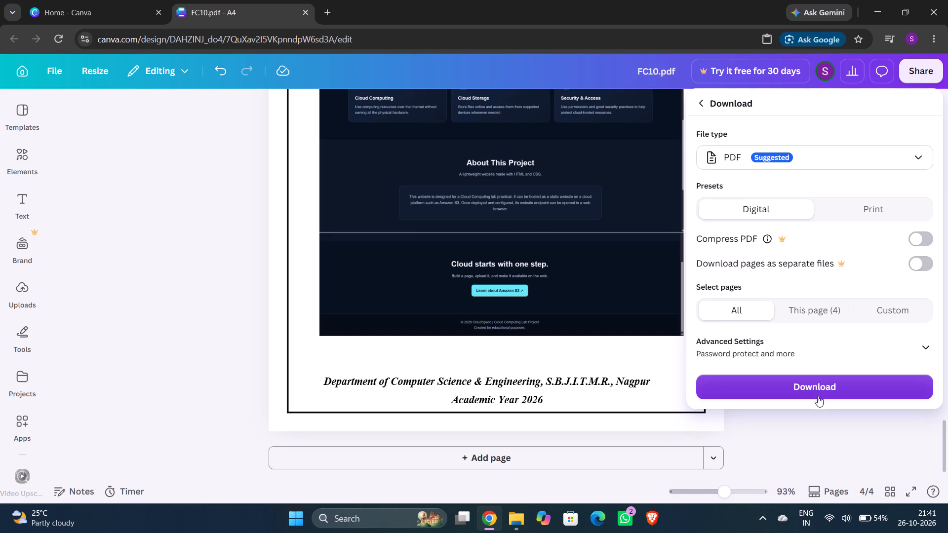
pyautogui.click(852, 201)
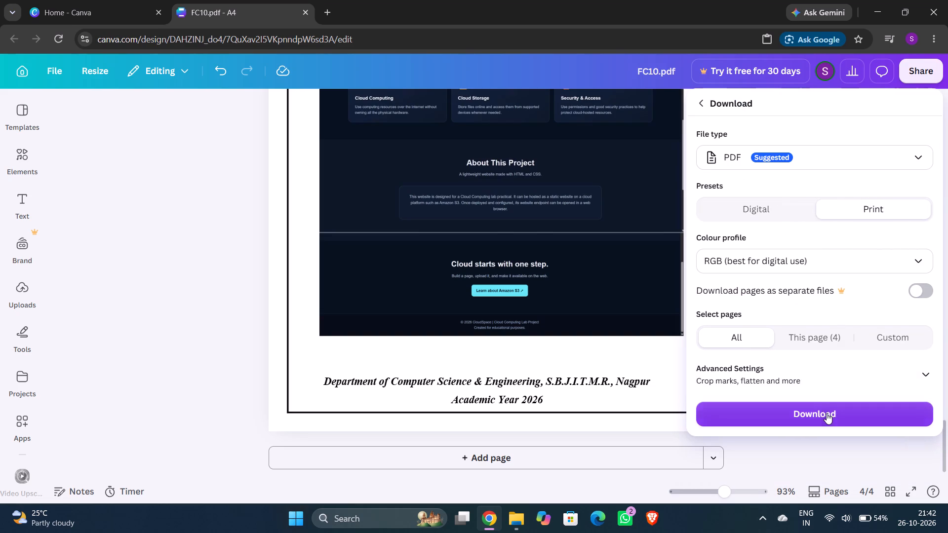
pyautogui.click(827, 413)
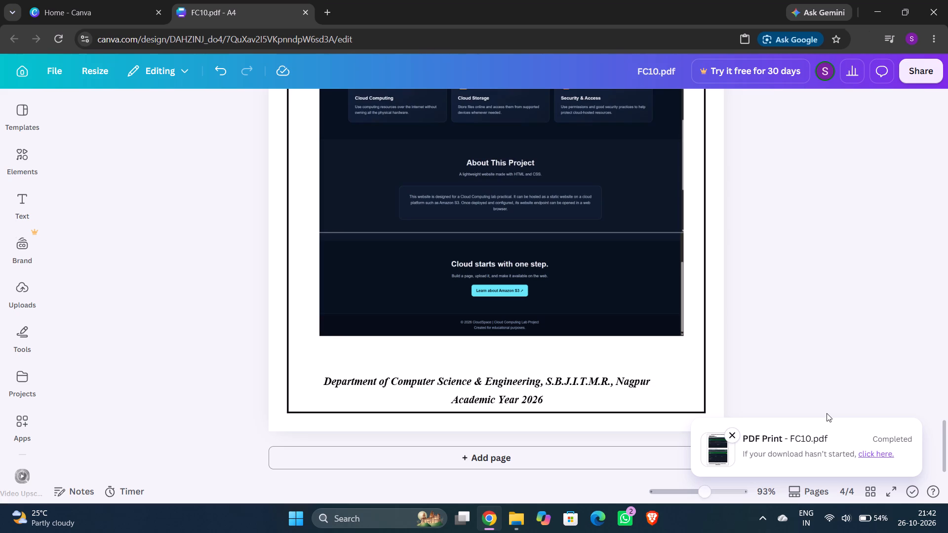
# Close the browser window.
pyautogui.click(947, 0)
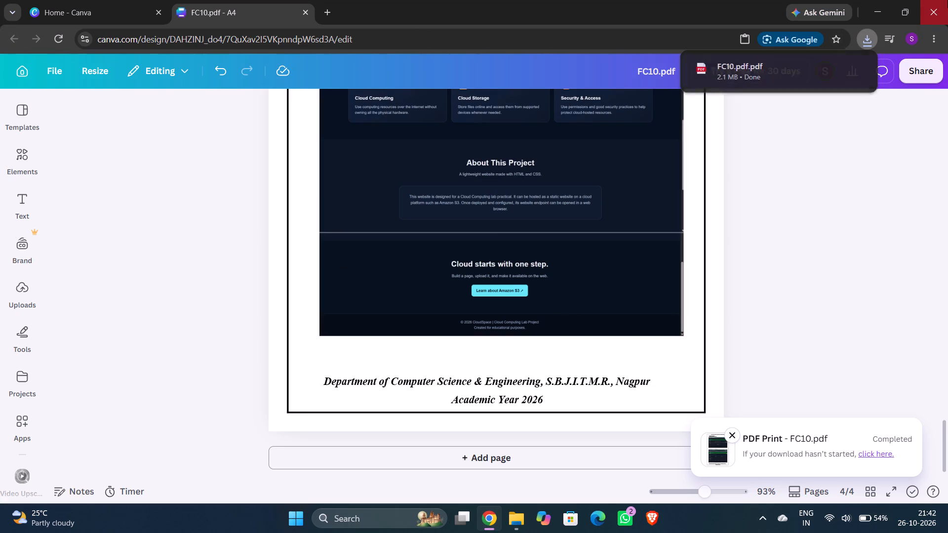
pyautogui.click(942, 1)
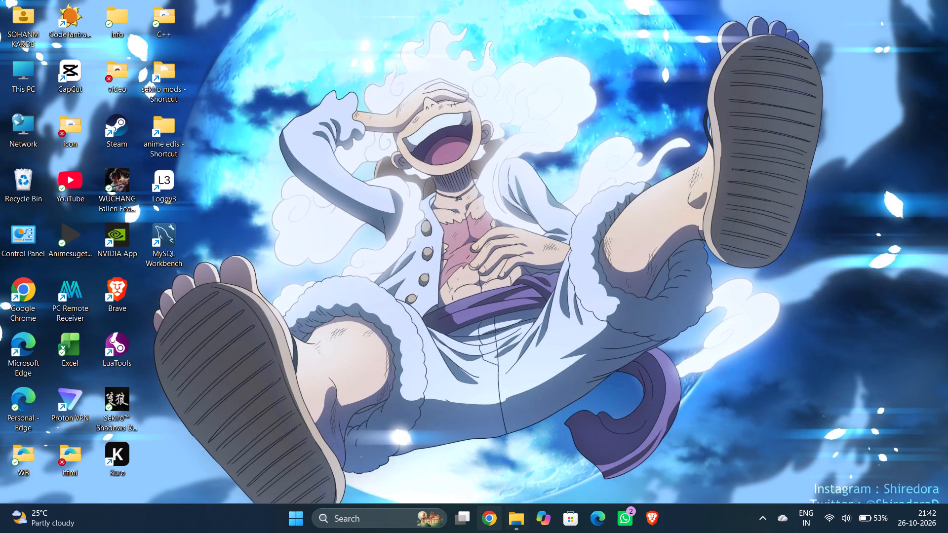
# Switch to File Explorer and share FC10.pdf from the Downloads folder through WhatsApp.
pyautogui.click(526, 527)
pyautogui.click(74, 304)
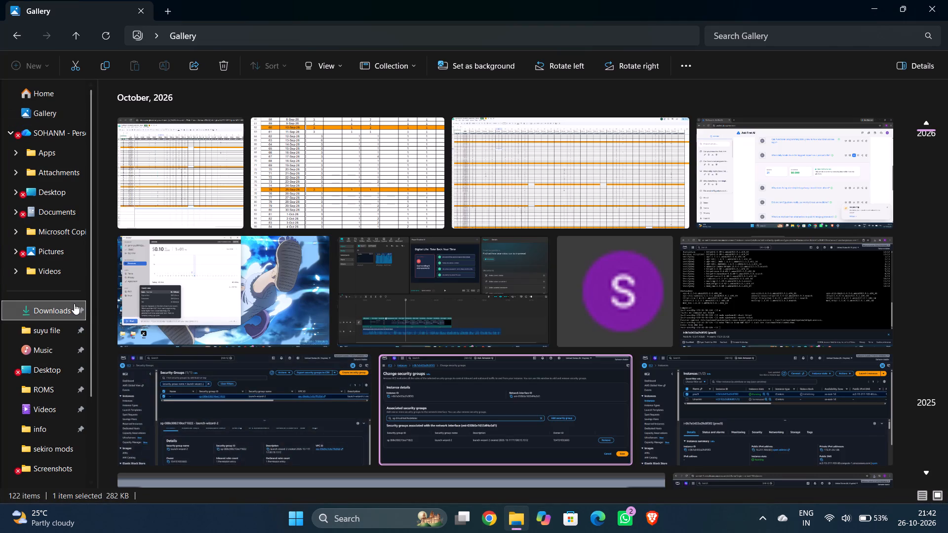
pyautogui.click(169, 142)
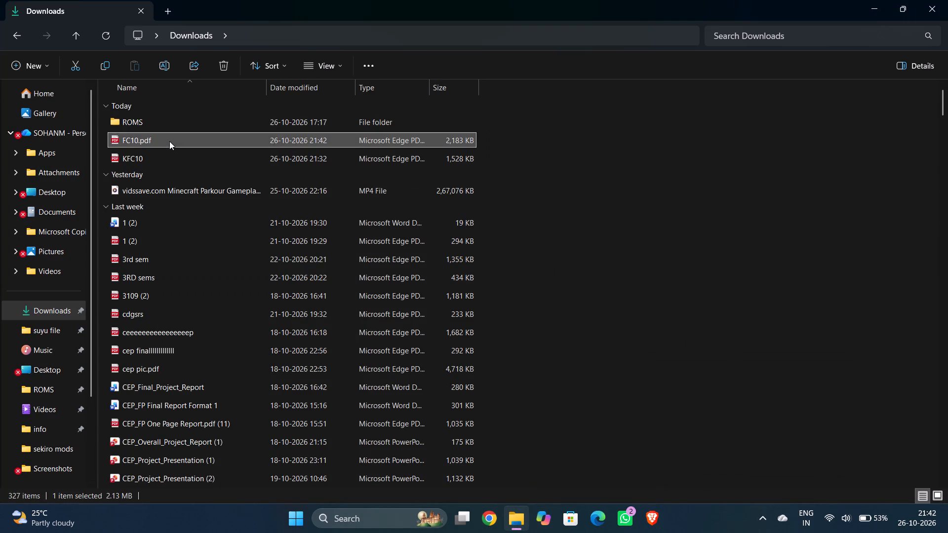
pyautogui.click(197, 70)
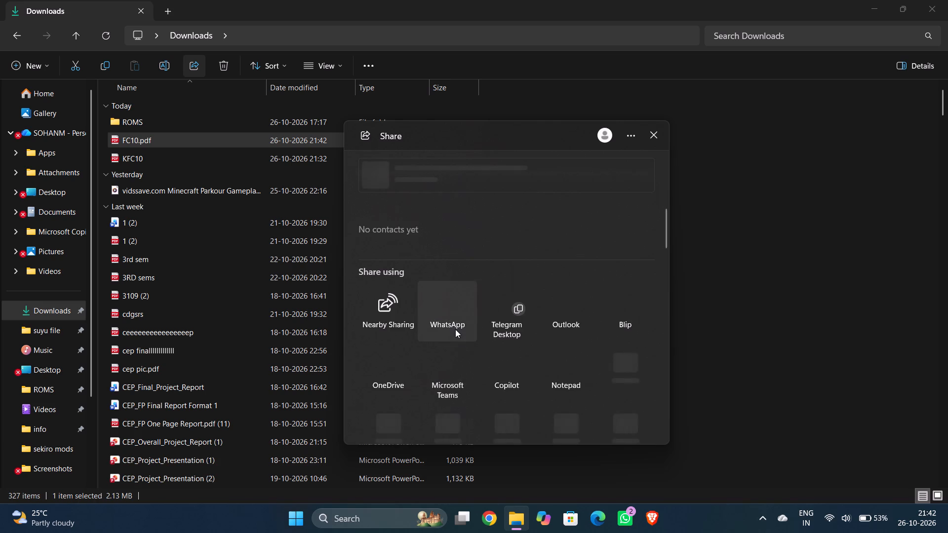
pyautogui.click(453, 328)
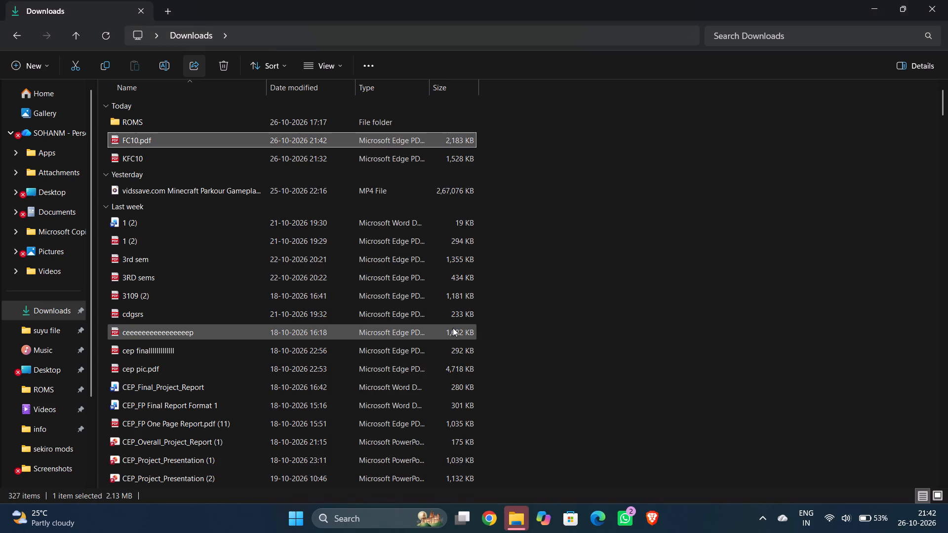
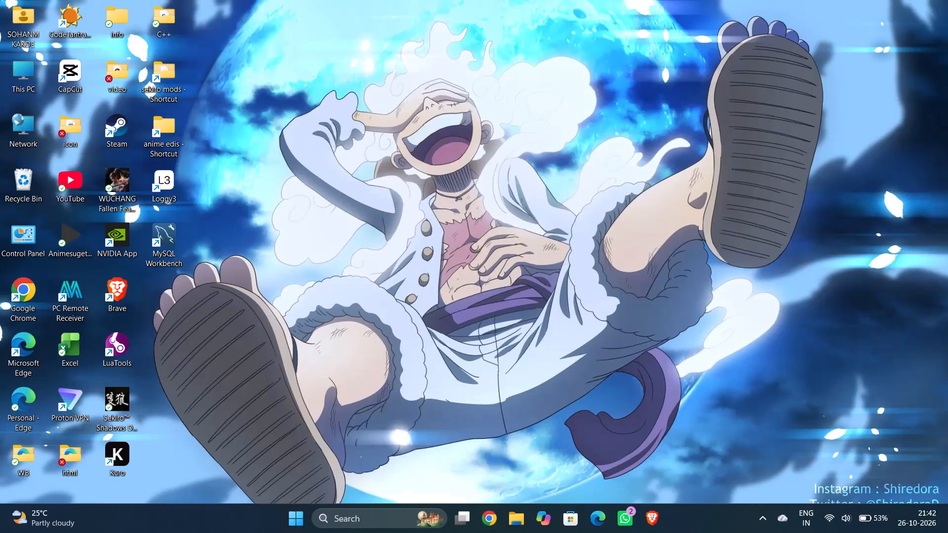
# Find Canva through Google, open the Canva India site and log in to the account.
pyautogui.click(359, 245)
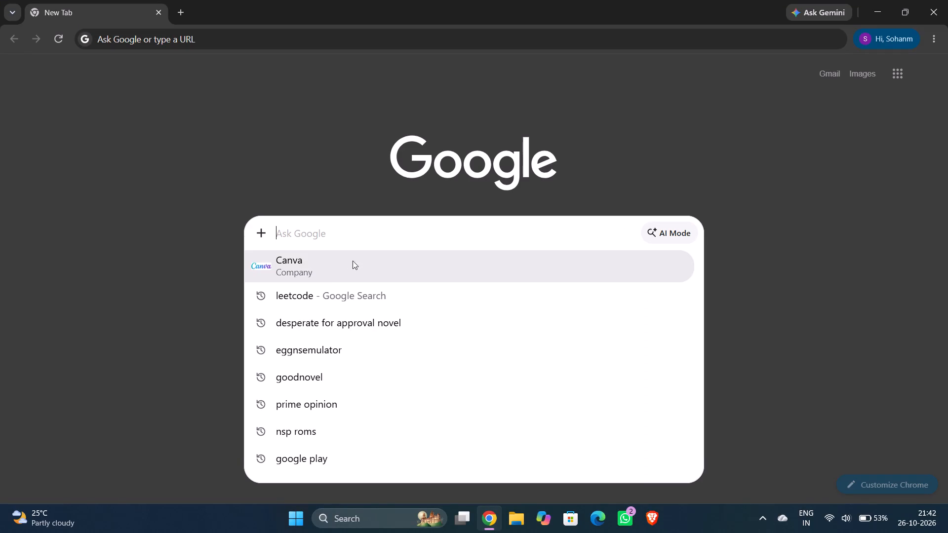
pyautogui.click(341, 270)
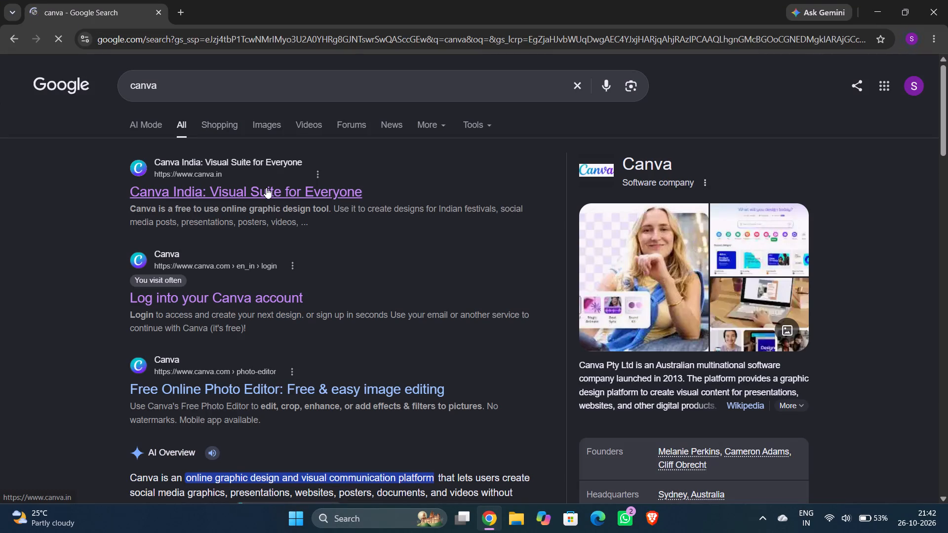
pyautogui.click(266, 188)
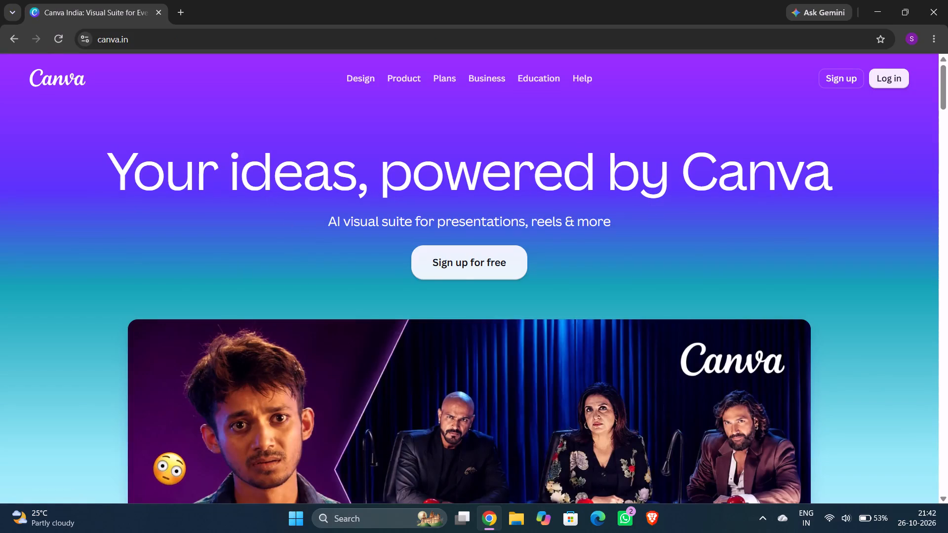
pyautogui.click(881, 77)
pyautogui.click(711, 130)
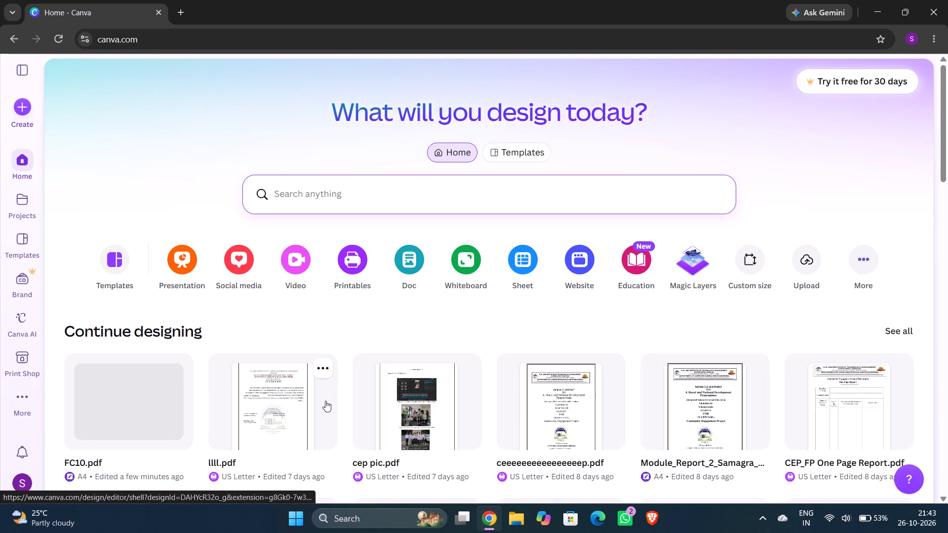
# Open the recent FC10.pdf design and look through its pages from the first to the last.
pyautogui.click(135, 399)
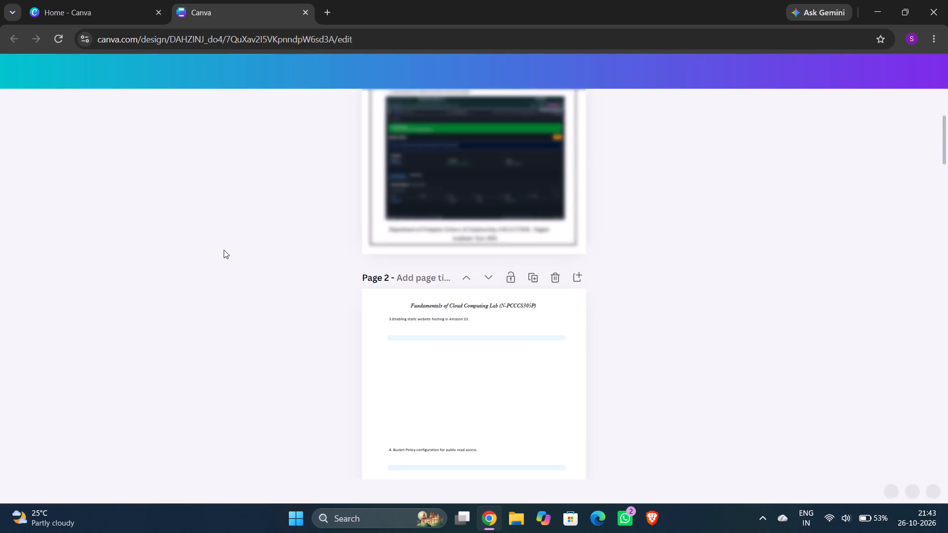
pyautogui.scroll(4, 279, 219)
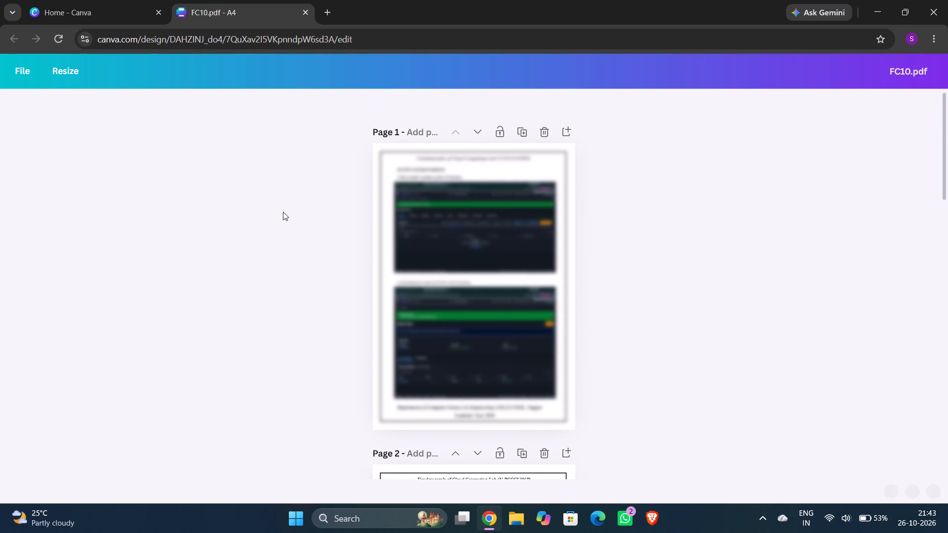
pyautogui.scroll(5, 282, 210)
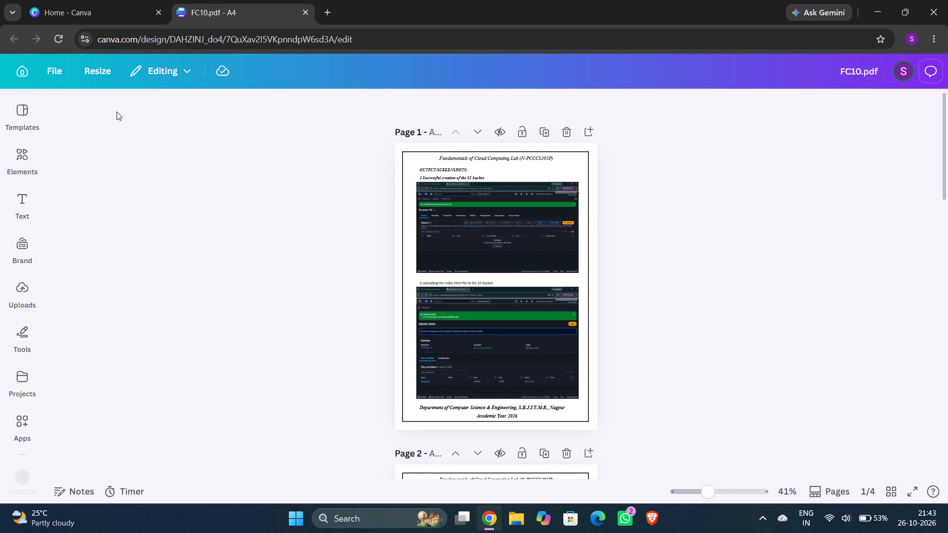
pyautogui.scroll(4, 213, 125)
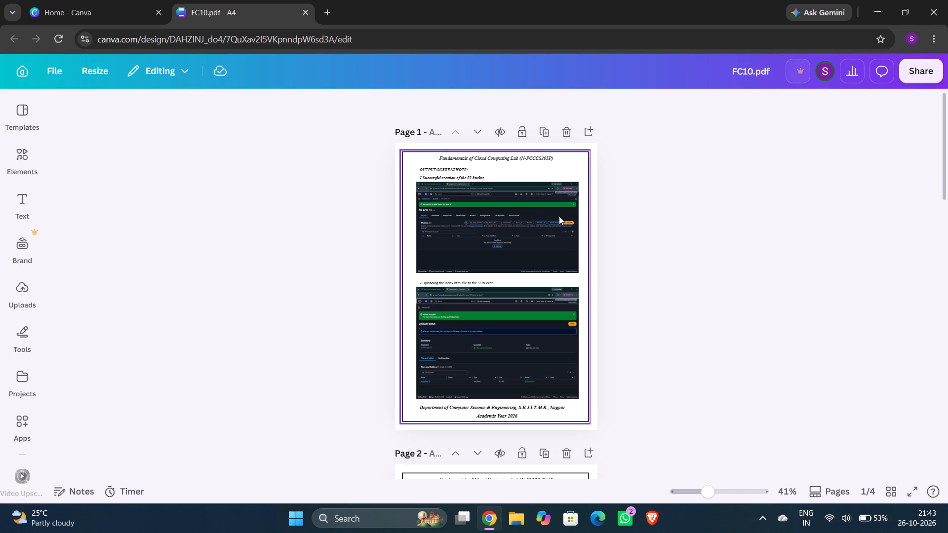
pyautogui.scroll(3, 805, 154)
pyautogui.scroll(-20, 500, 251)
pyautogui.scroll(-2, 500, 251)
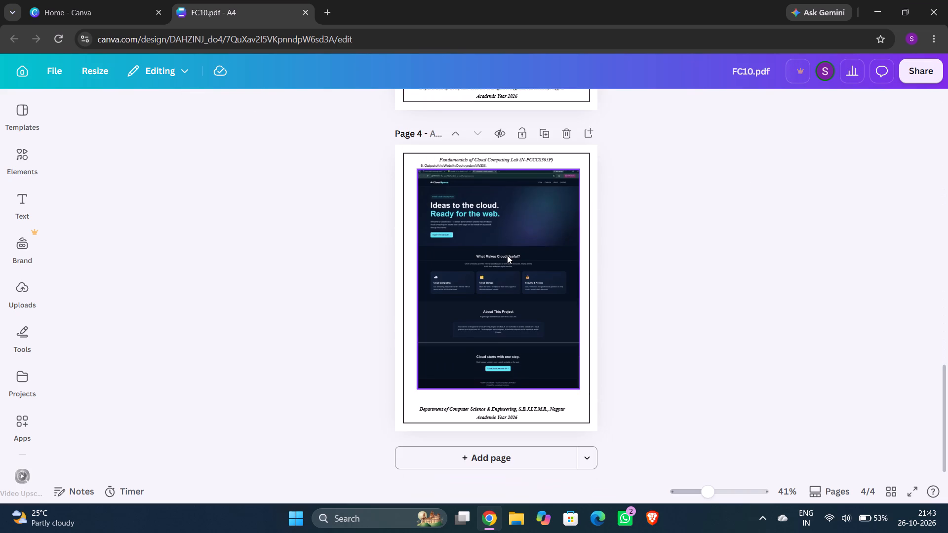
# Close the browser window.
pyautogui.click(943, 0)
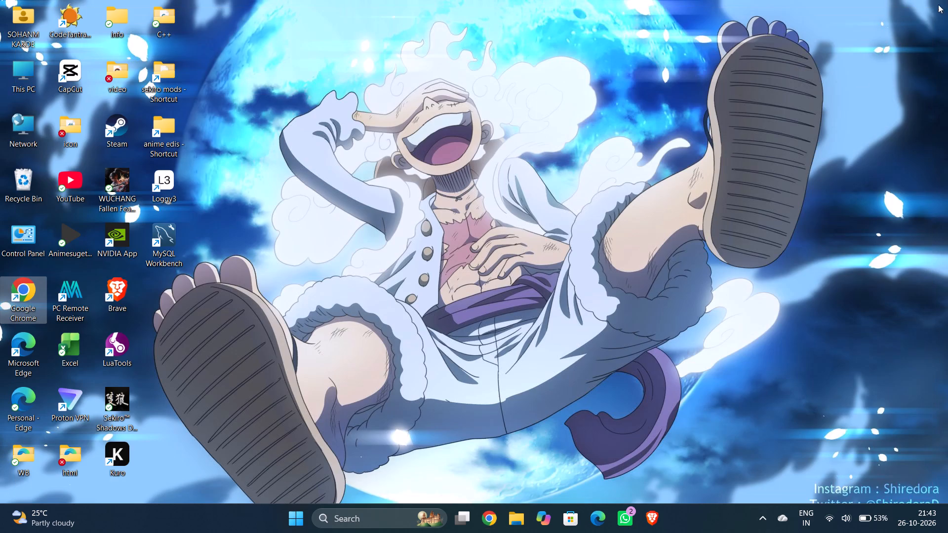
# Refresh the desktop.
pyautogui.rightClick(479, 255)
pyautogui.click(524, 287)
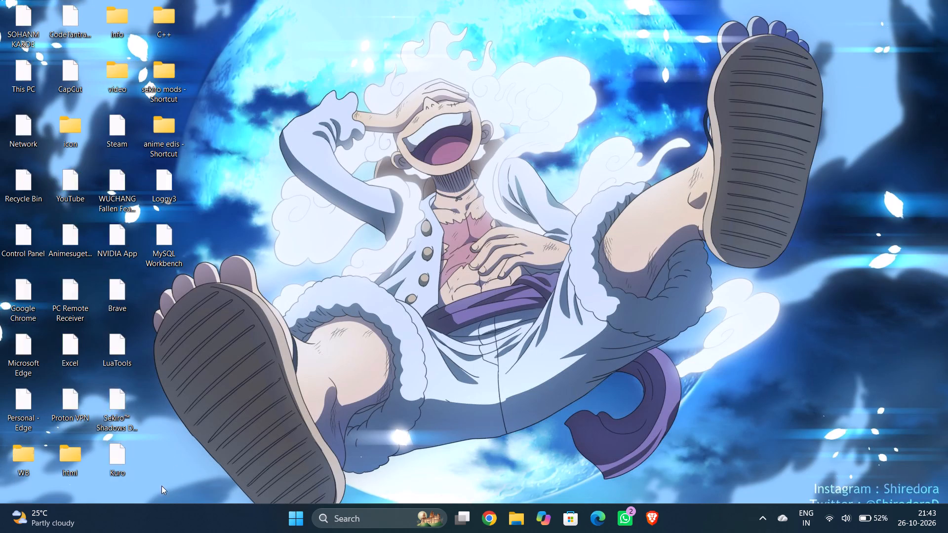
# Launch Kuro from its desktop shortcut.
pyautogui.doubleClick(117, 456)
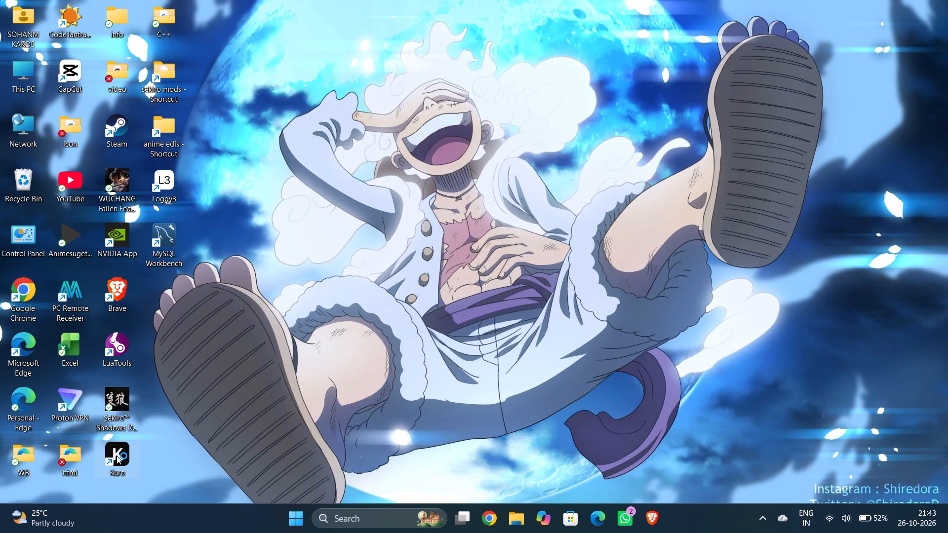